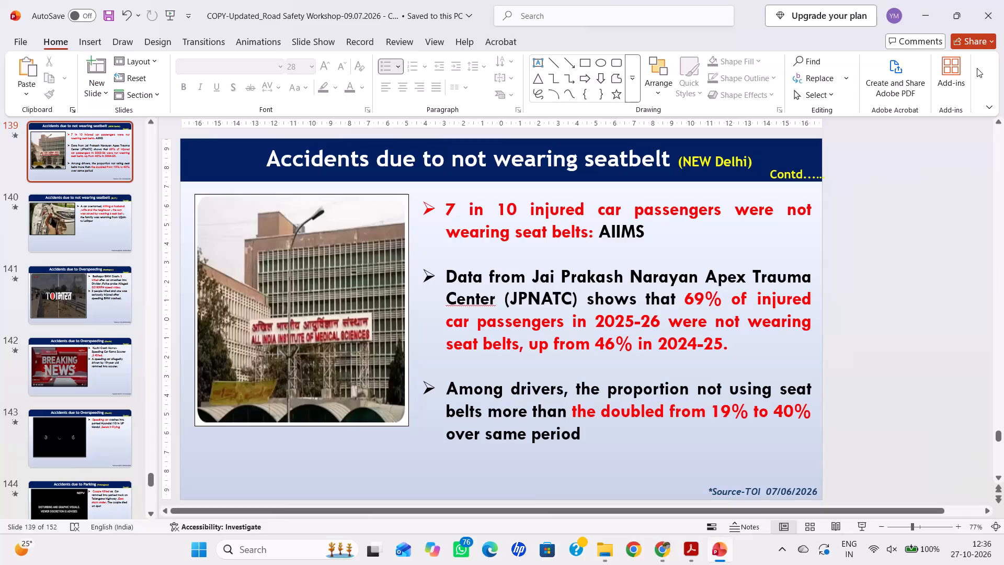
Minimize the road safety presentation to get to the desktop.
triple_click(916, 0)
left_click(916, 0)
left_click(857, 177)
right_click(857, 177)
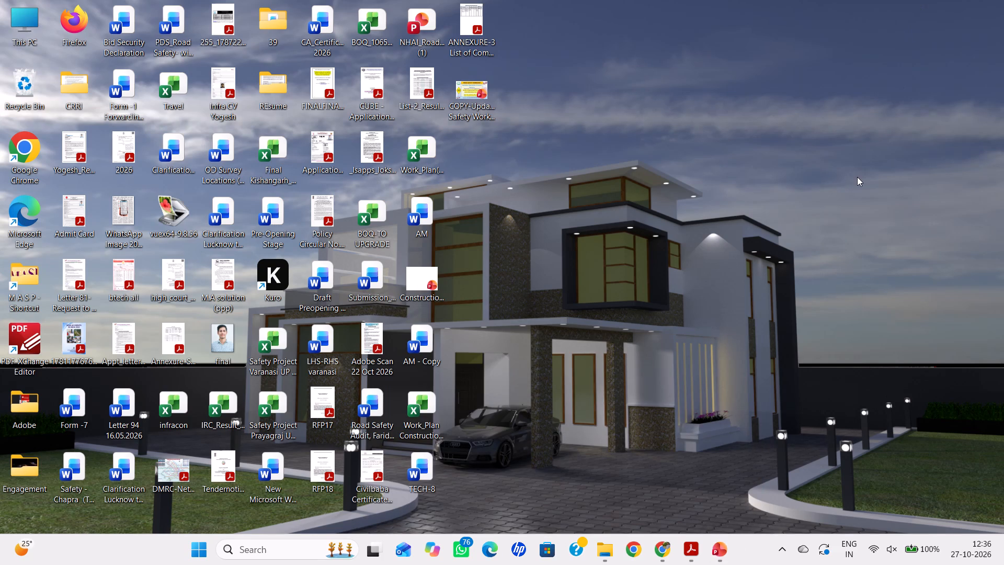
left_click(778, 226)
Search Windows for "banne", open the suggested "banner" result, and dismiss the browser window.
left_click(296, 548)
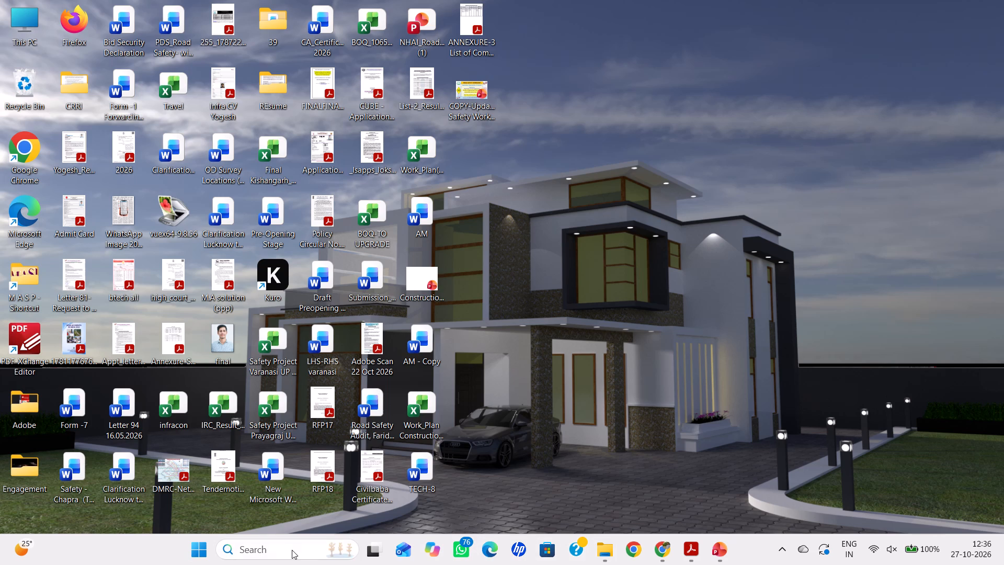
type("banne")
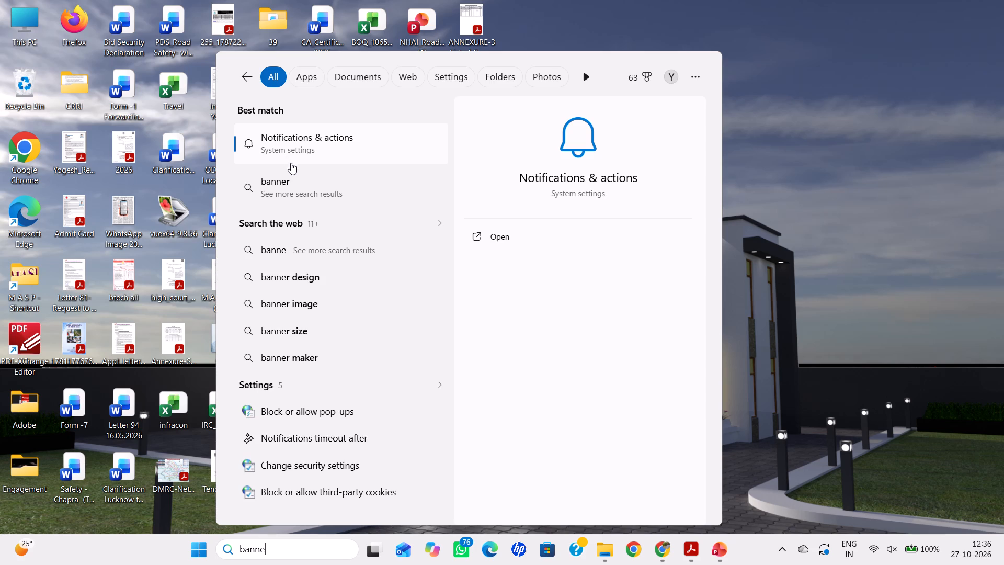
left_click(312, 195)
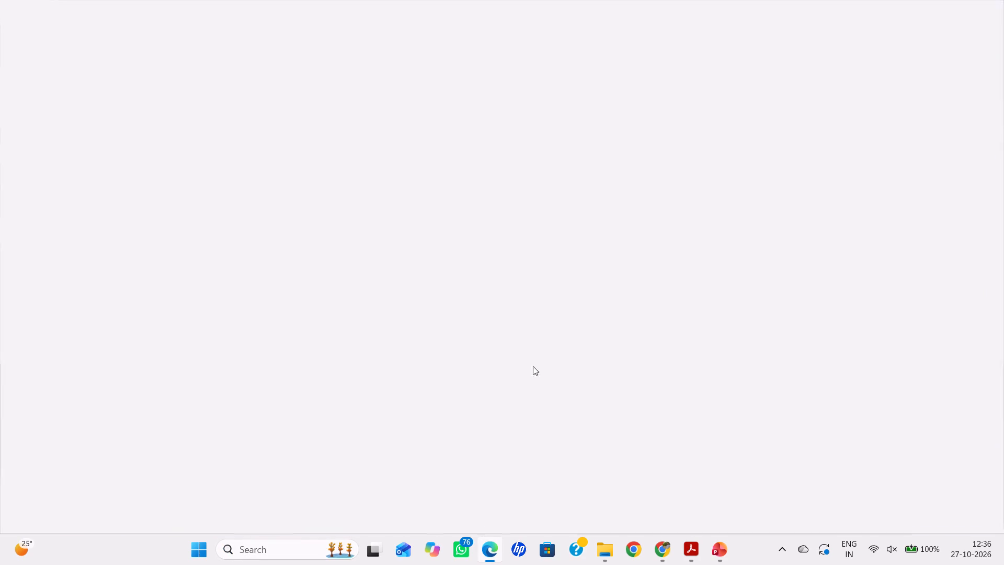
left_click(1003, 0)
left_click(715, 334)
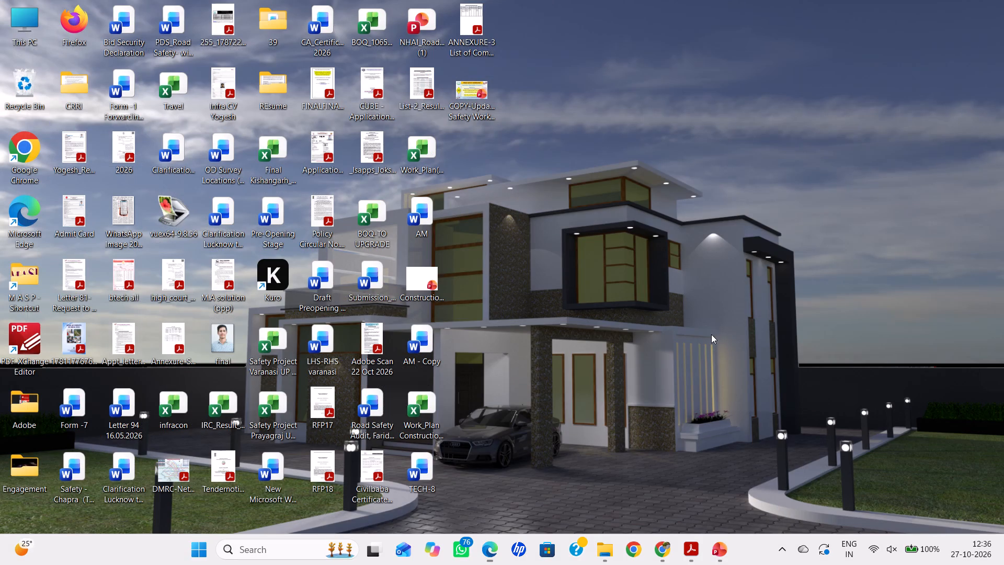
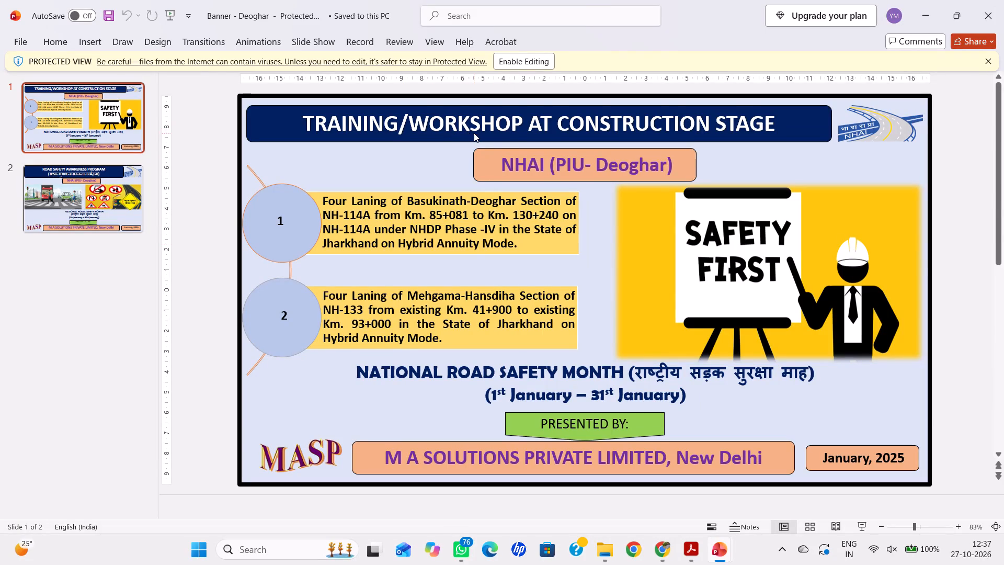
Review both slides of the Banner - Deoghar presentation, ending back on the training/workshop banner slide.
scroll(474, 134, "down", 1)
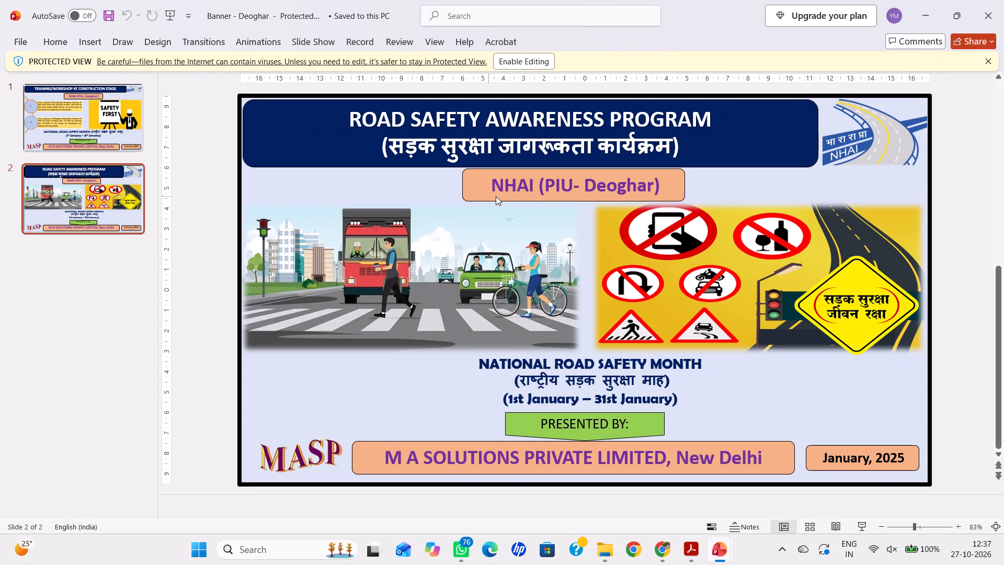
scroll(517, 232, "up", 1)
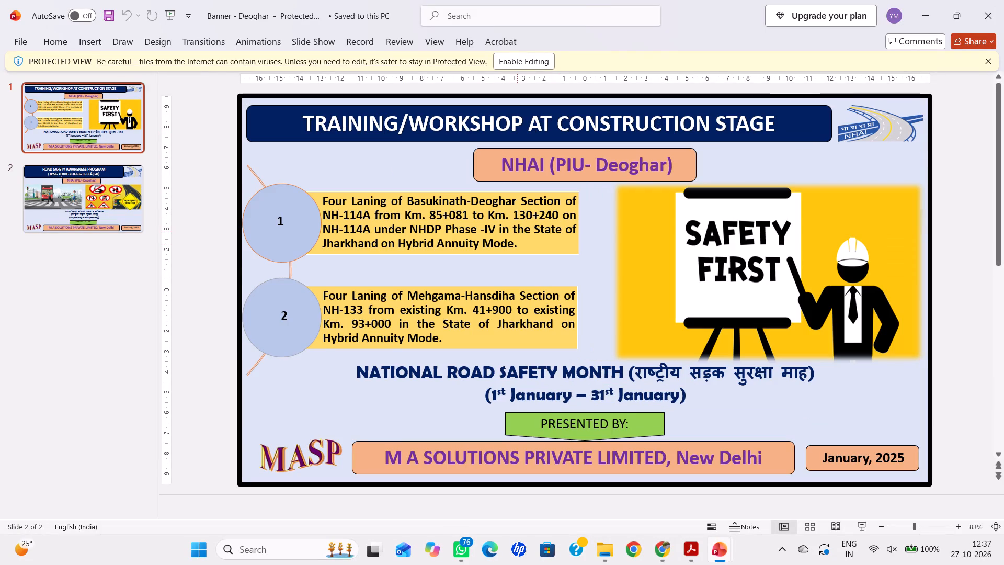
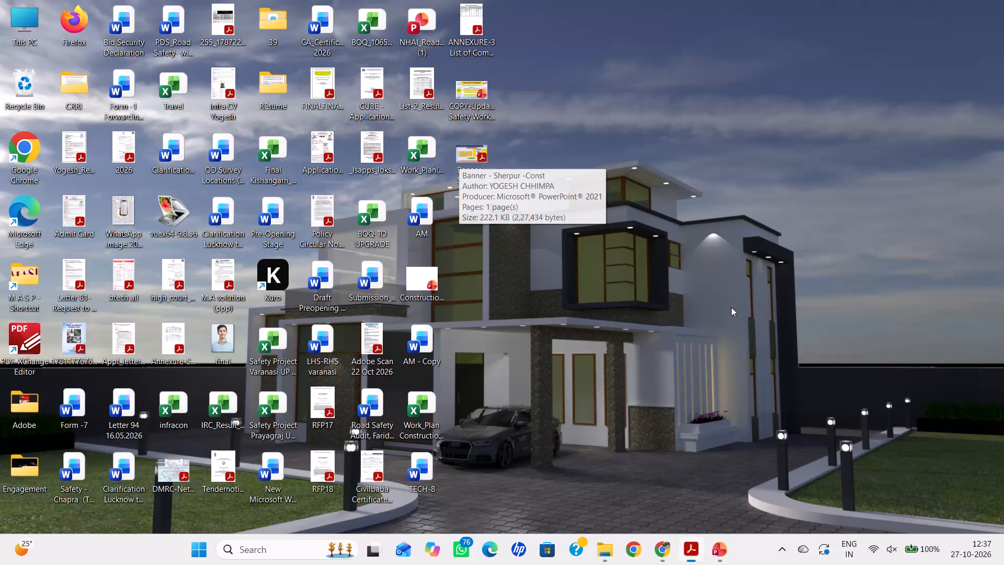
Look over the opened Banner - Sherpur -Const PDF, close that document, and return to the desktop.
left_click(779, 325)
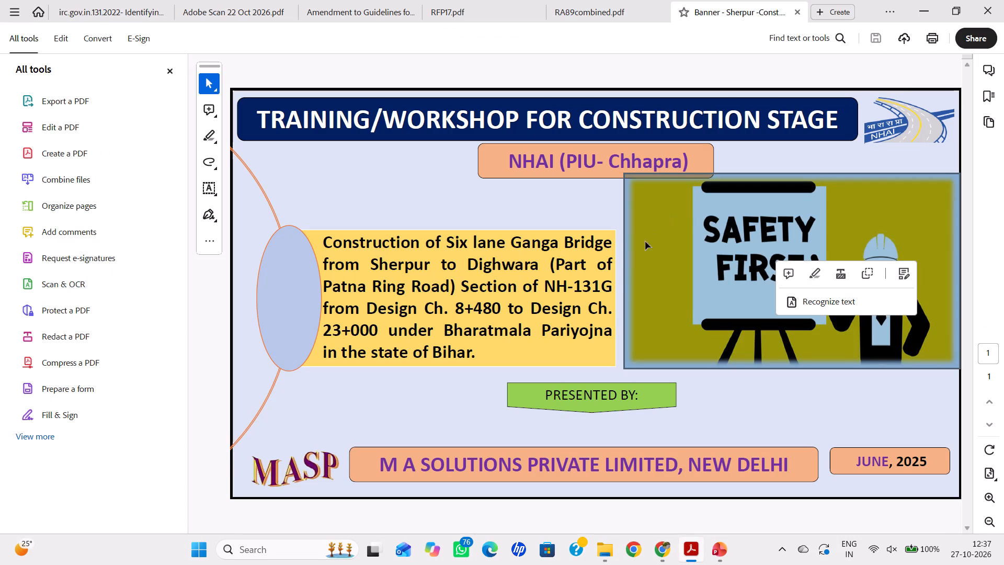
scroll(734, 101, "down", 3)
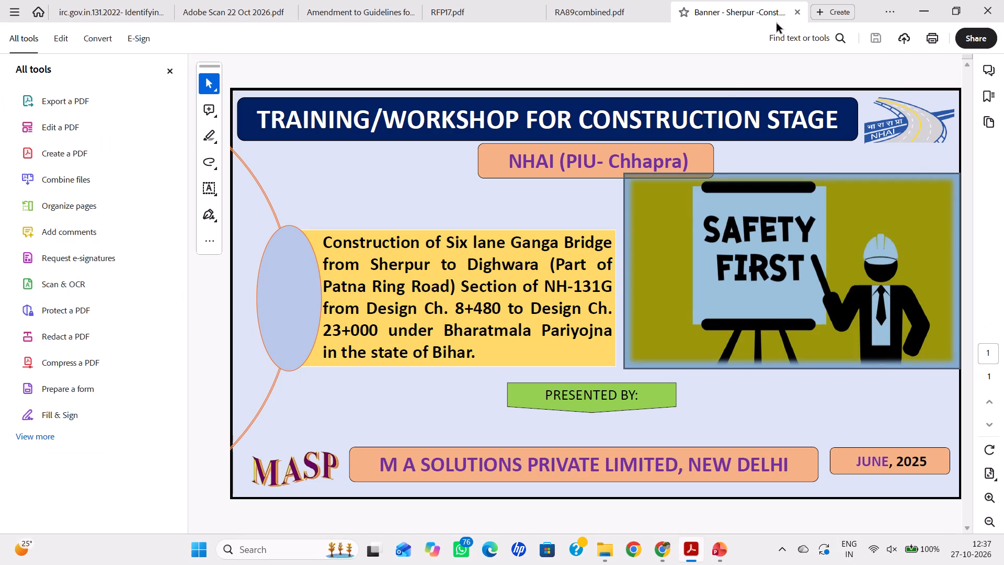
left_click(797, 10)
left_click(926, 12)
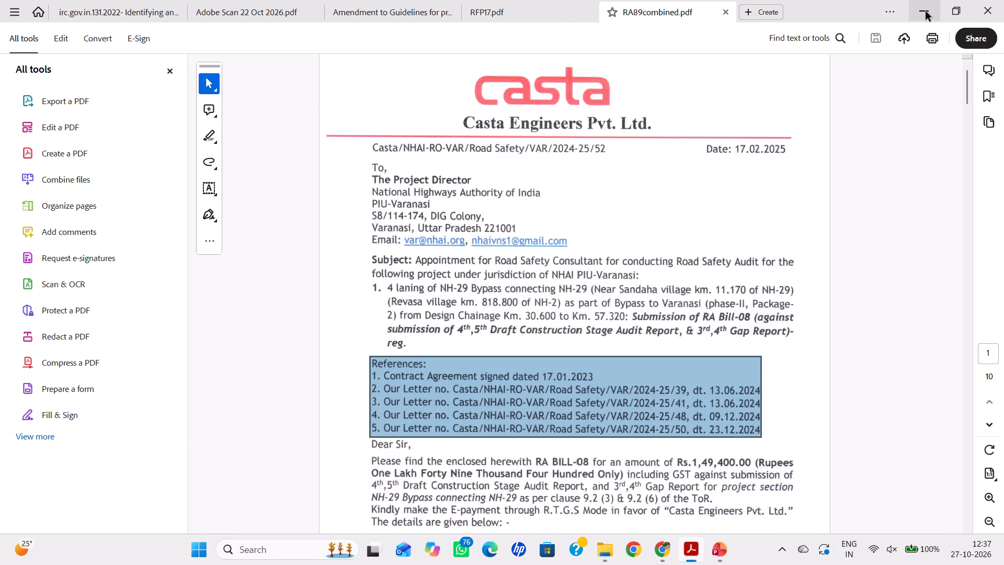
Reopen the Banner - Sherpur -Const PDF from the desktop for another check, close it, and return to the desktop.
left_click_drag(650, 161, 643, 163)
left_click(492, 153)
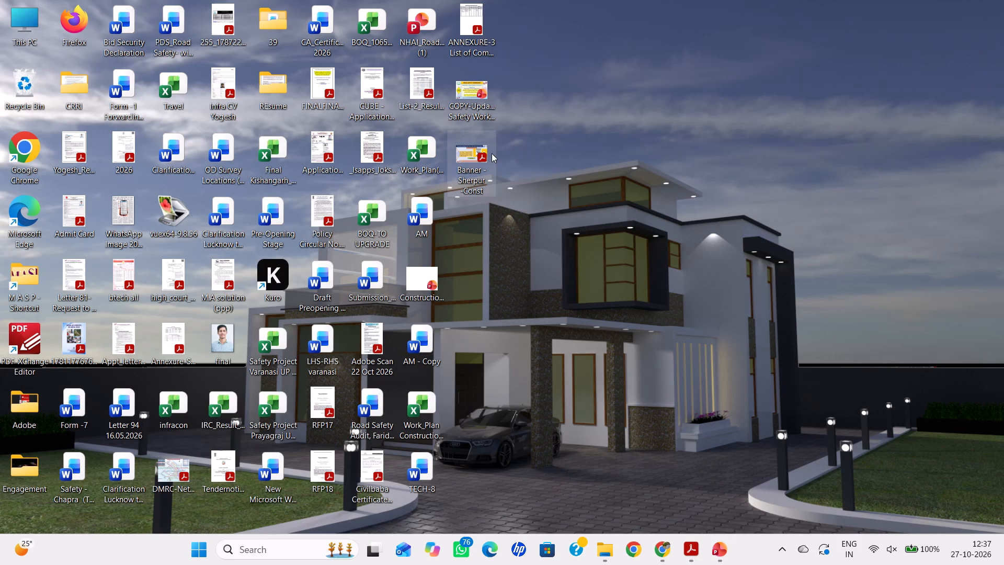
double_click(492, 153)
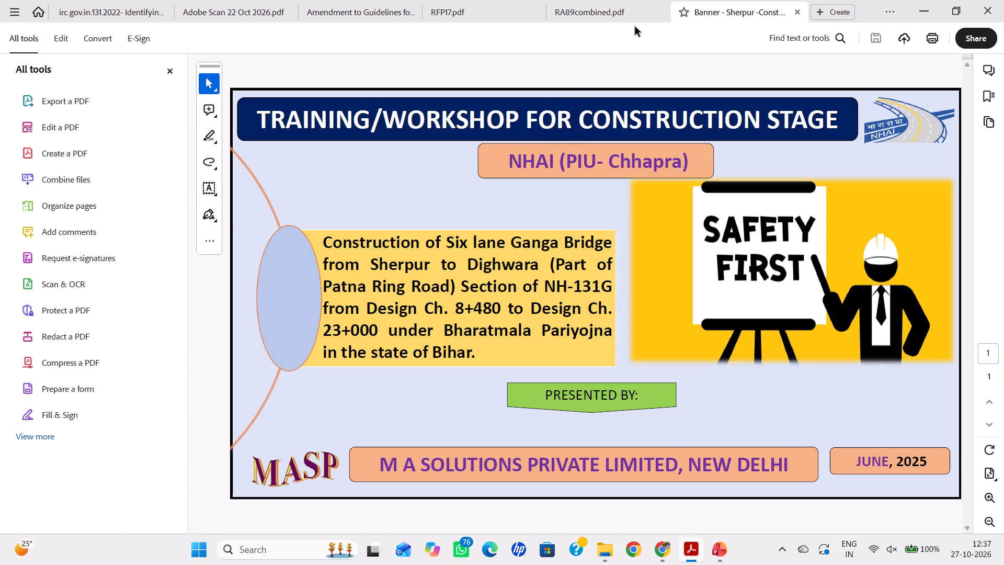
left_click(799, 13)
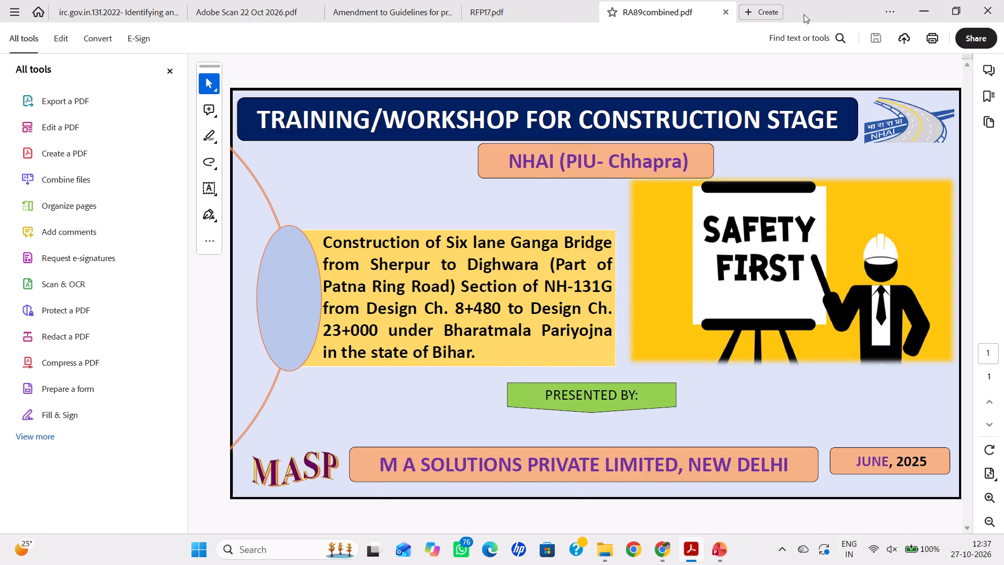
left_click(925, 0)
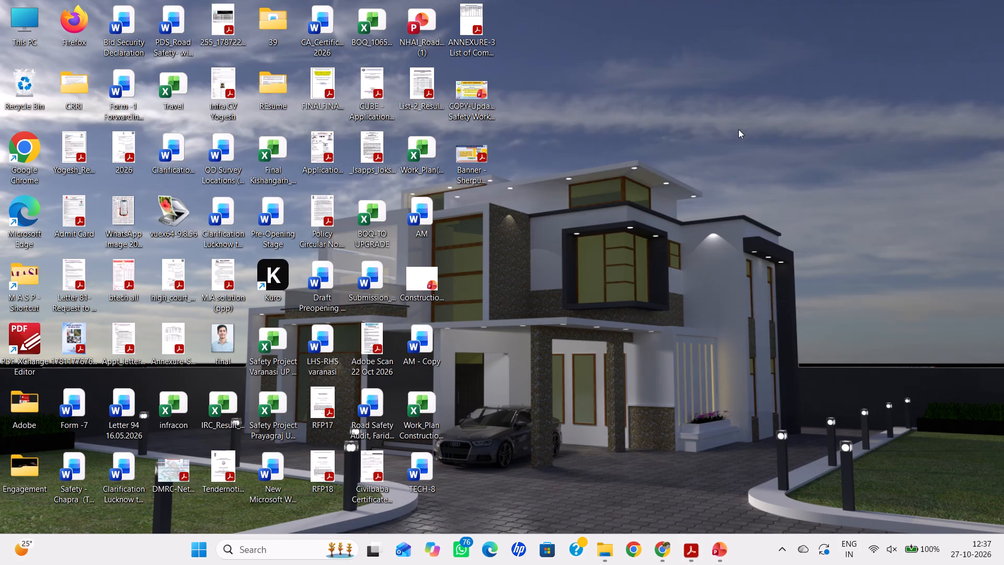
Delete the Banner - Sherpur -Const PDF from the desktop.
left_click(738, 129)
left_click(488, 156)
key("Delete")
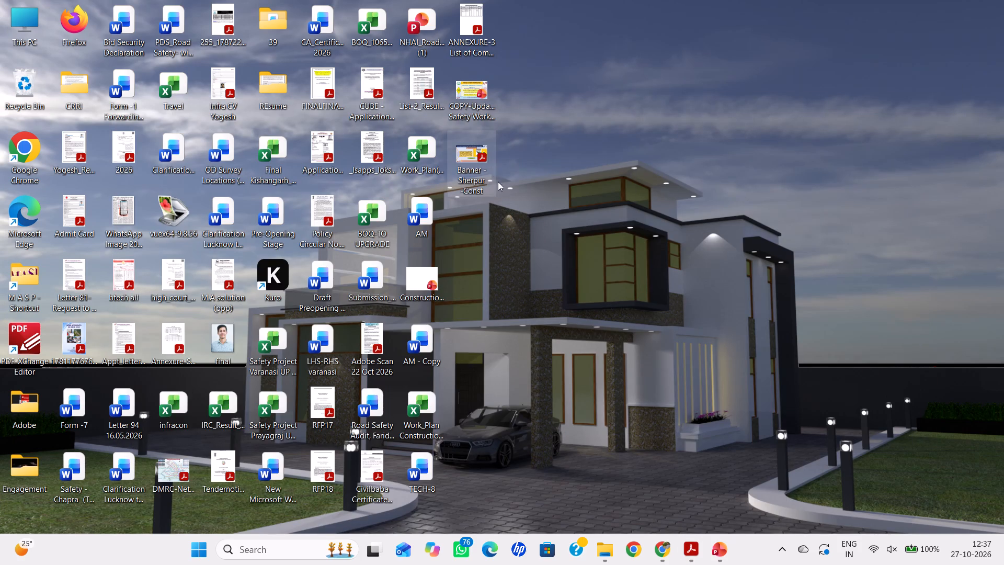
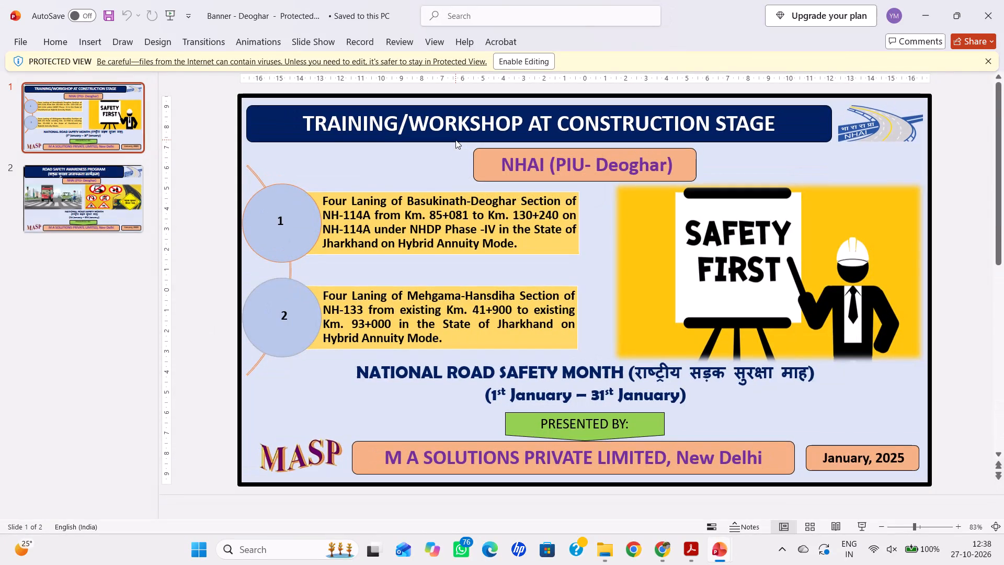
Enable editing for the Banner - Deoghar presentation.
left_click(528, 62)
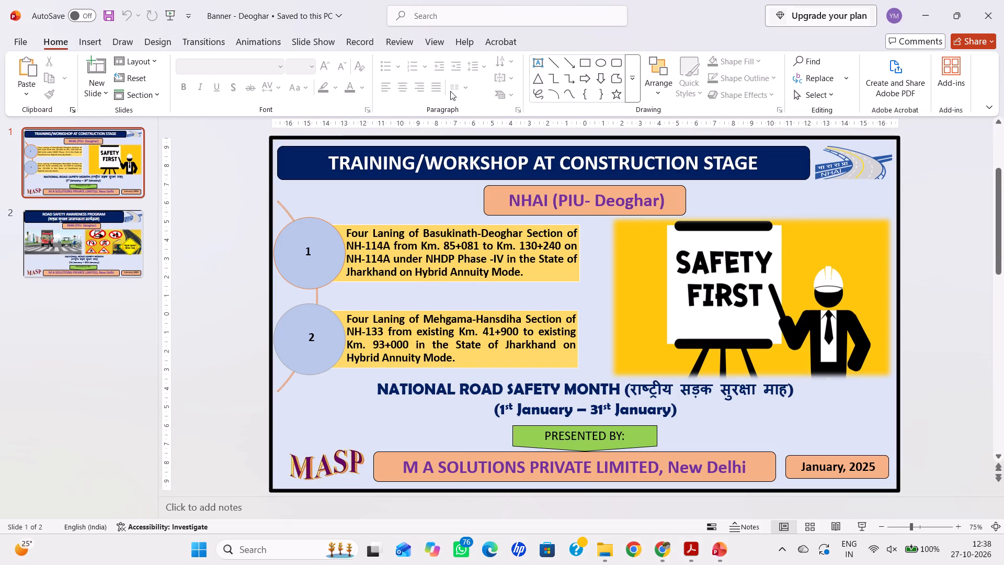
Shrink the Safety First picture on slide 1 by bringing its left and bottom edges inward.
left_click(698, 263)
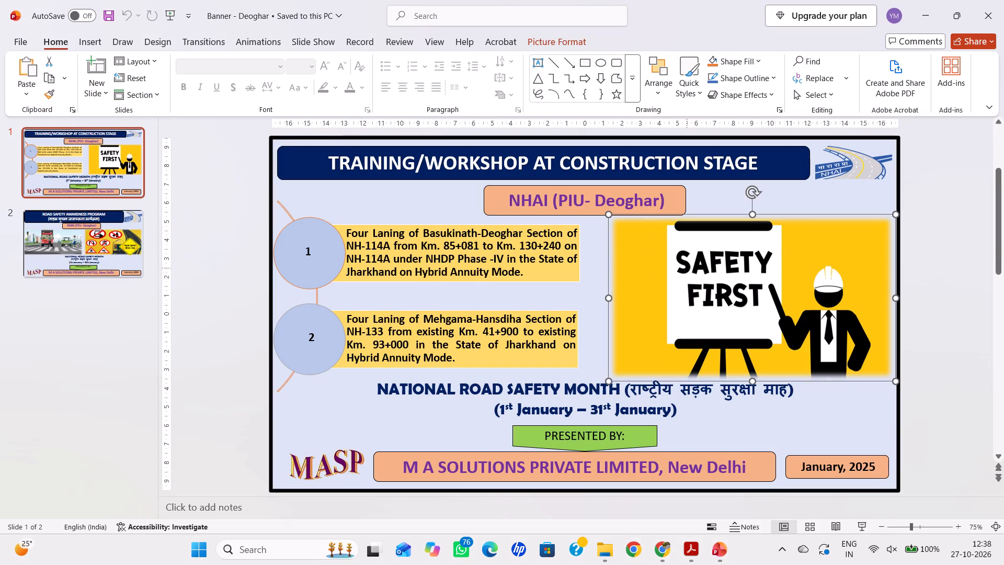
left_click_drag(610, 299, 646, 309)
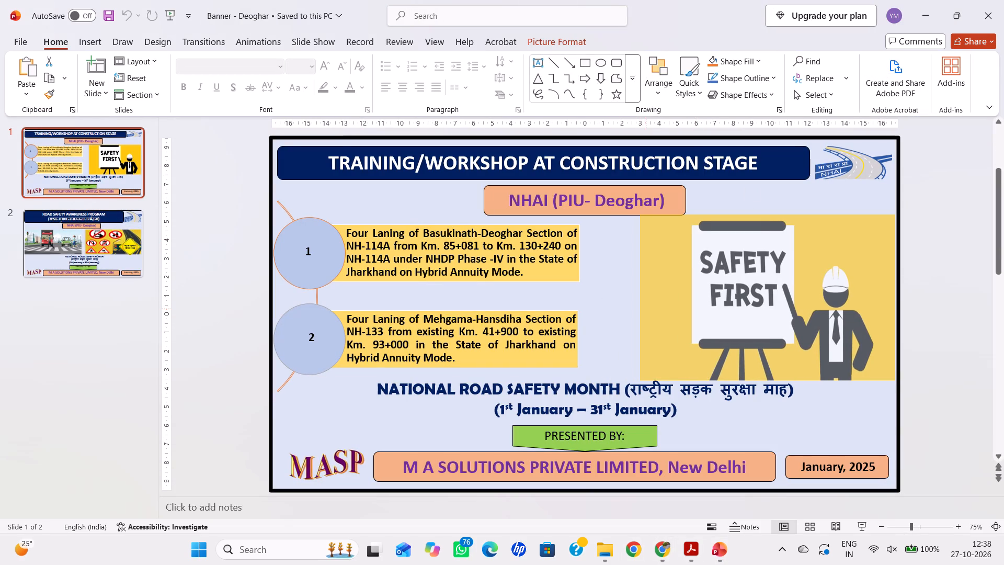
left_click_drag(646, 309, 645, 309)
left_click_drag(771, 382, 774, 366)
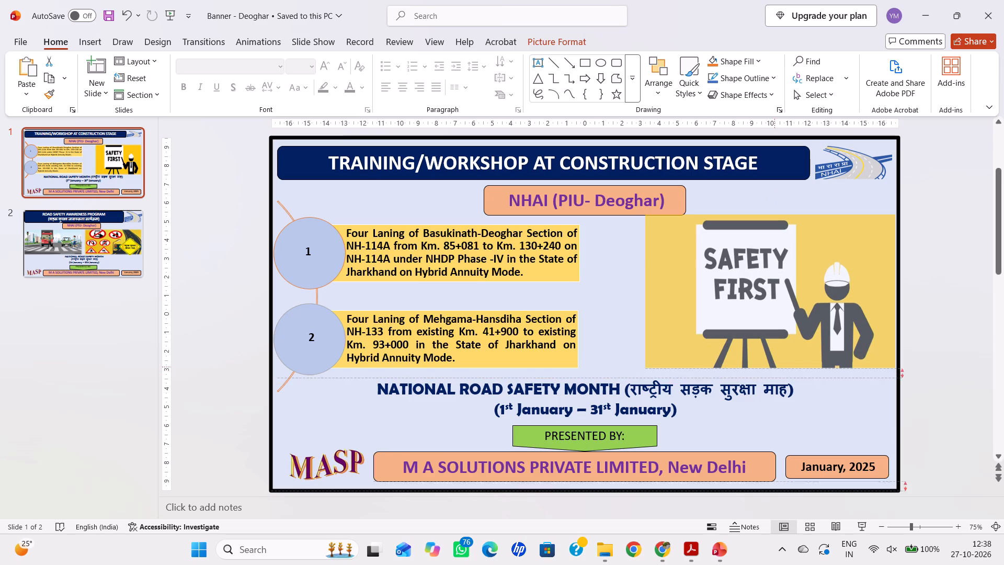
left_click_drag(774, 366, 775, 356)
Widen the two-item project SmartArt on slide 1 until its right edge meets the Safety First picture.
left_click(545, 273)
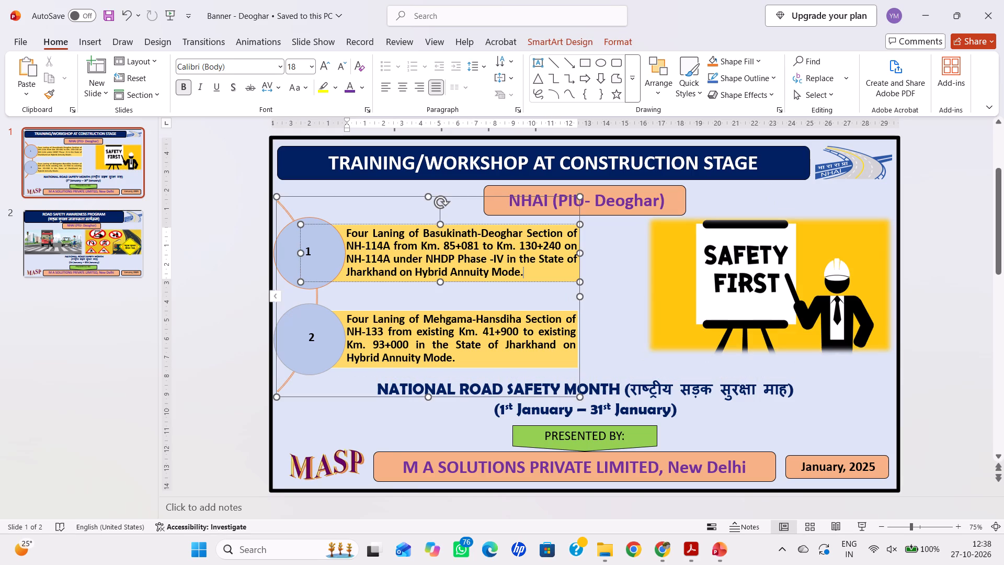
left_click(580, 257)
left_click(328, 263)
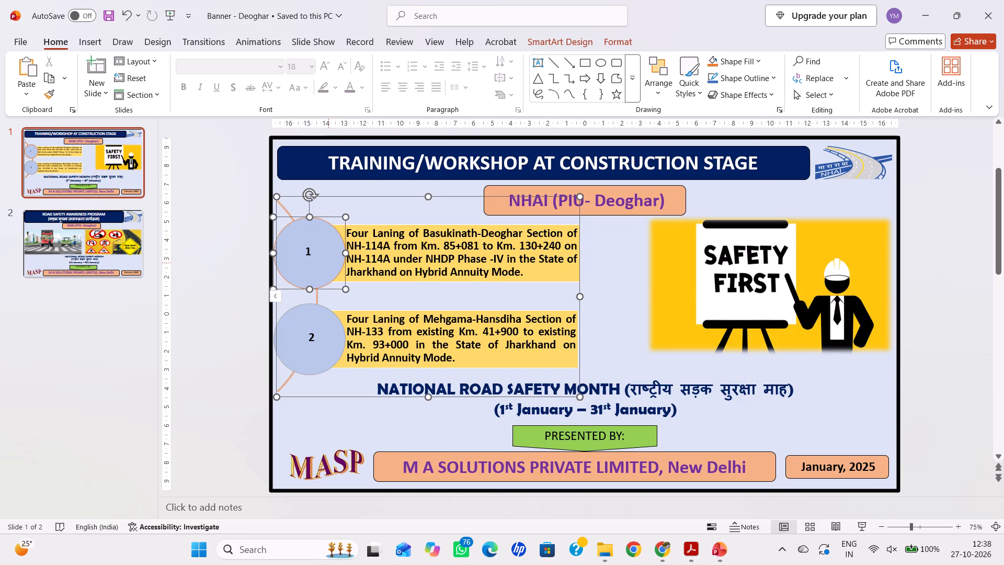
left_click(519, 268)
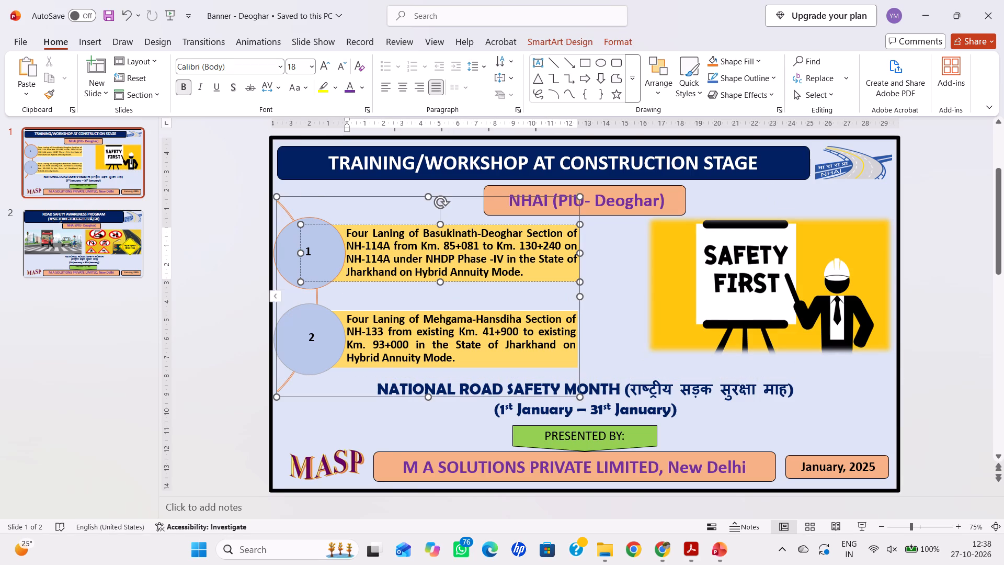
left_click(602, 304)
left_click(573, 292)
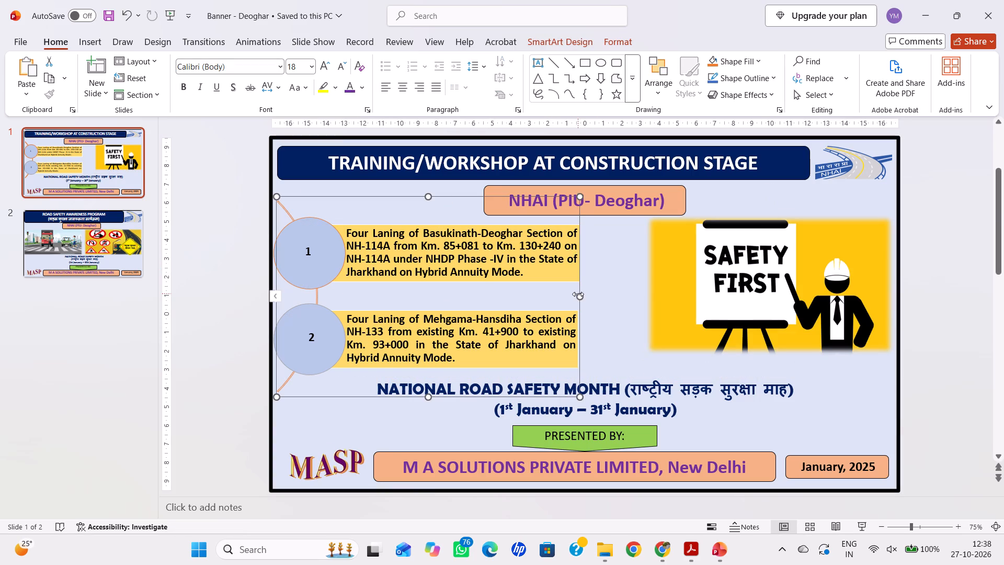
left_click_drag(578, 294, 652, 306)
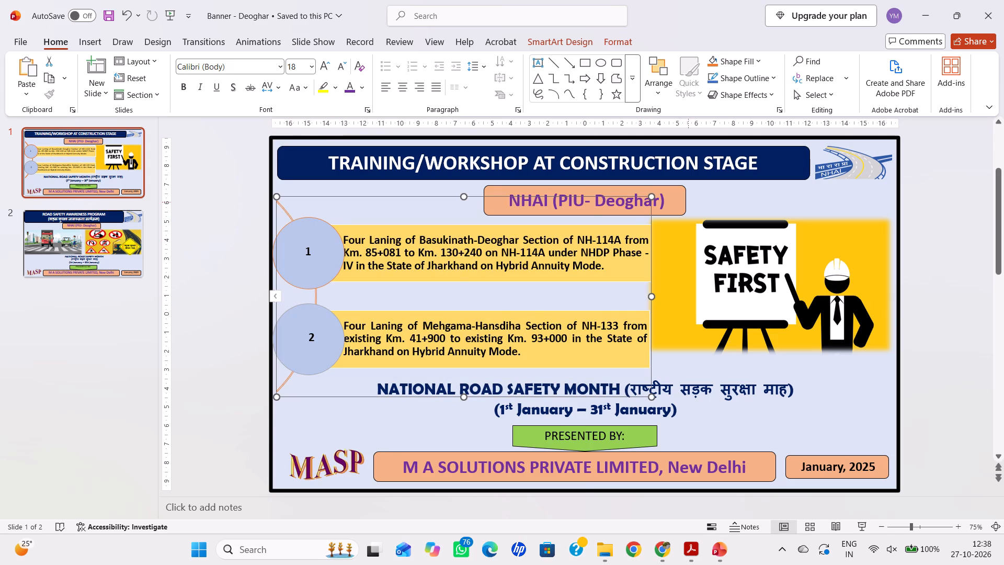
Move the NHAI (PIU- Deoghar) label slightly up, close beneath the slide's title banner.
left_click(750, 186)
left_click(645, 201)
left_click(630, 187)
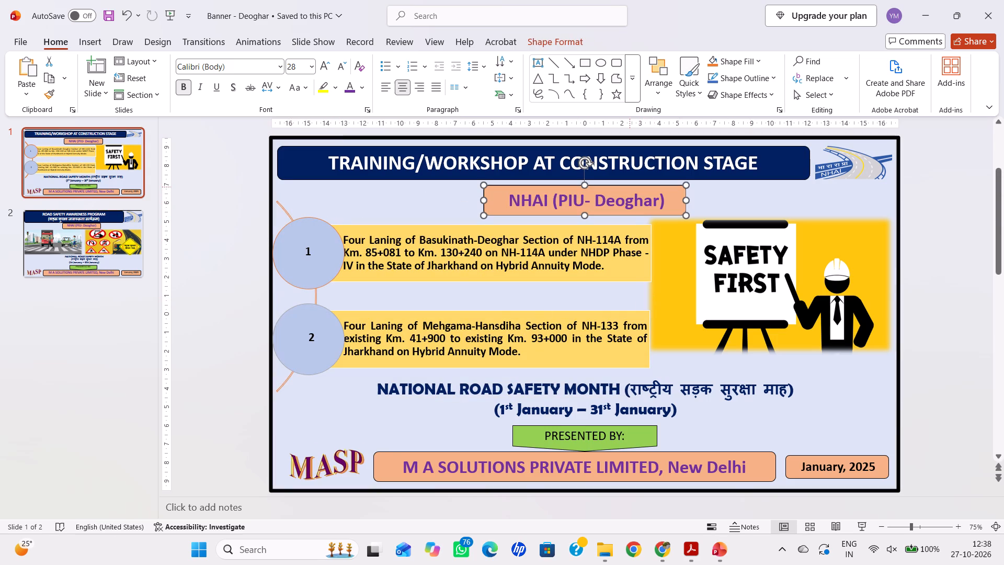
left_click(627, 186)
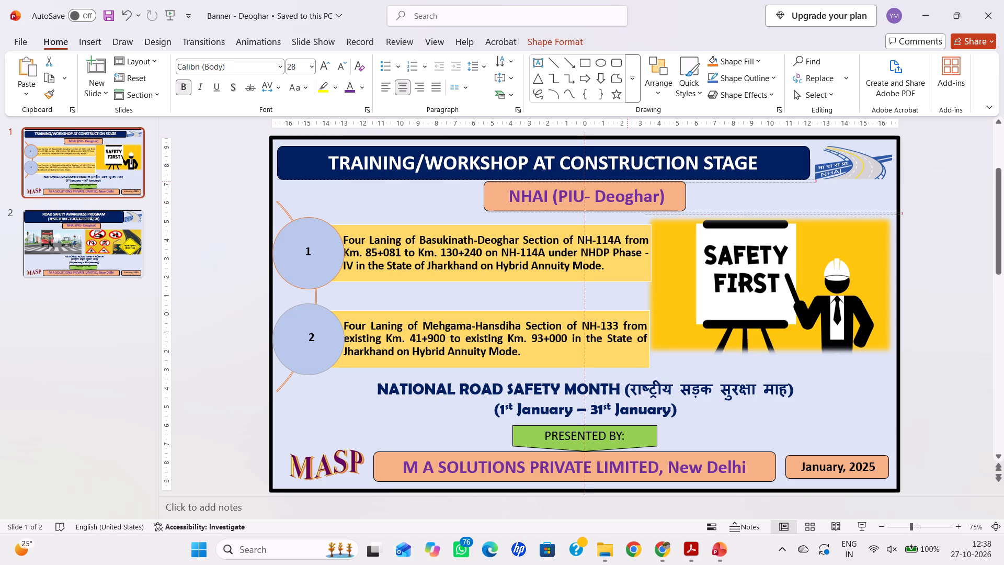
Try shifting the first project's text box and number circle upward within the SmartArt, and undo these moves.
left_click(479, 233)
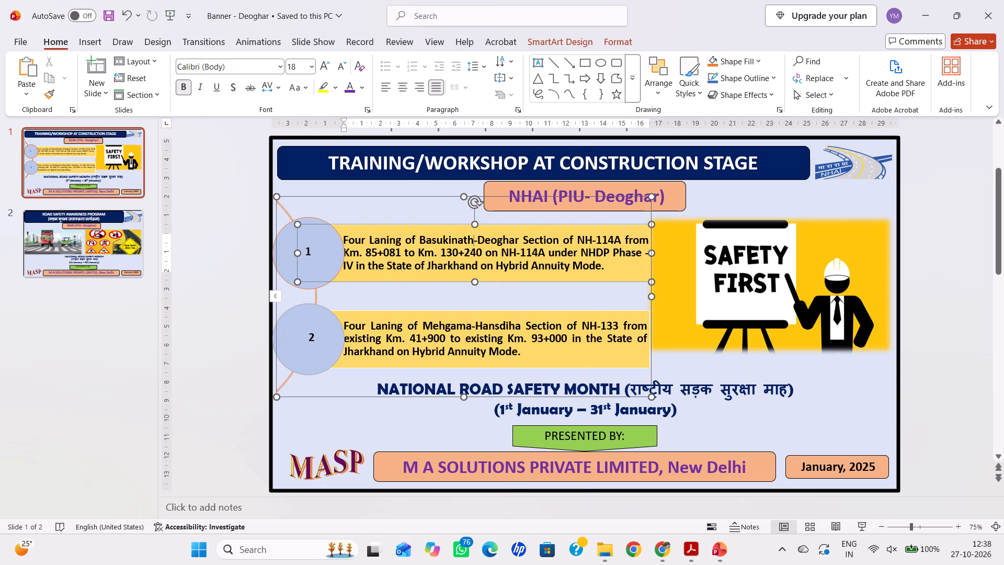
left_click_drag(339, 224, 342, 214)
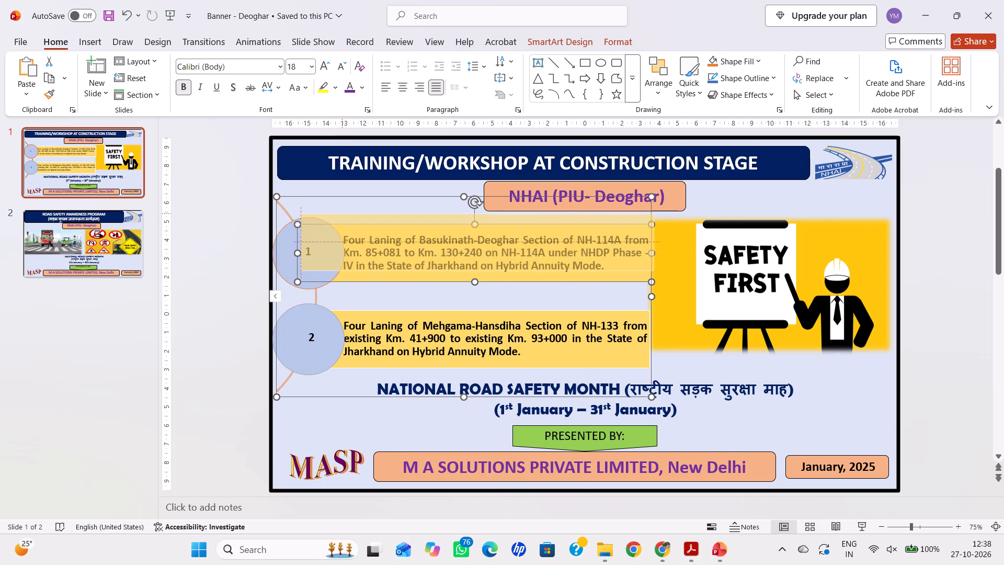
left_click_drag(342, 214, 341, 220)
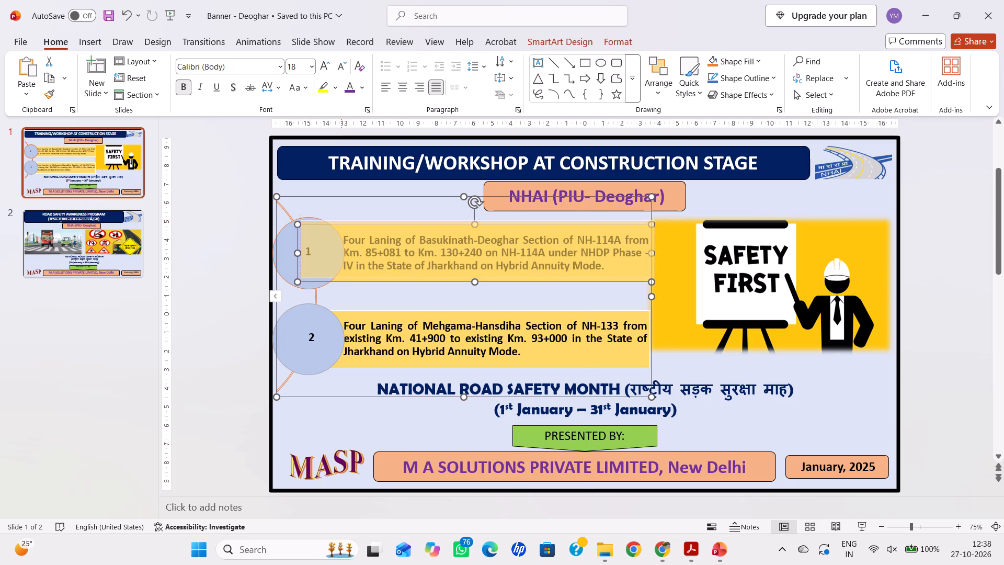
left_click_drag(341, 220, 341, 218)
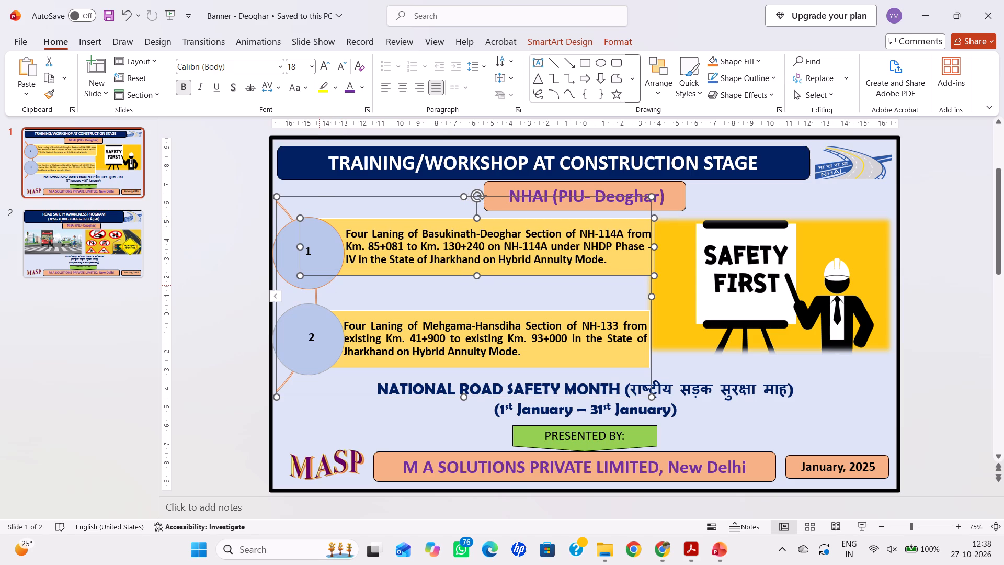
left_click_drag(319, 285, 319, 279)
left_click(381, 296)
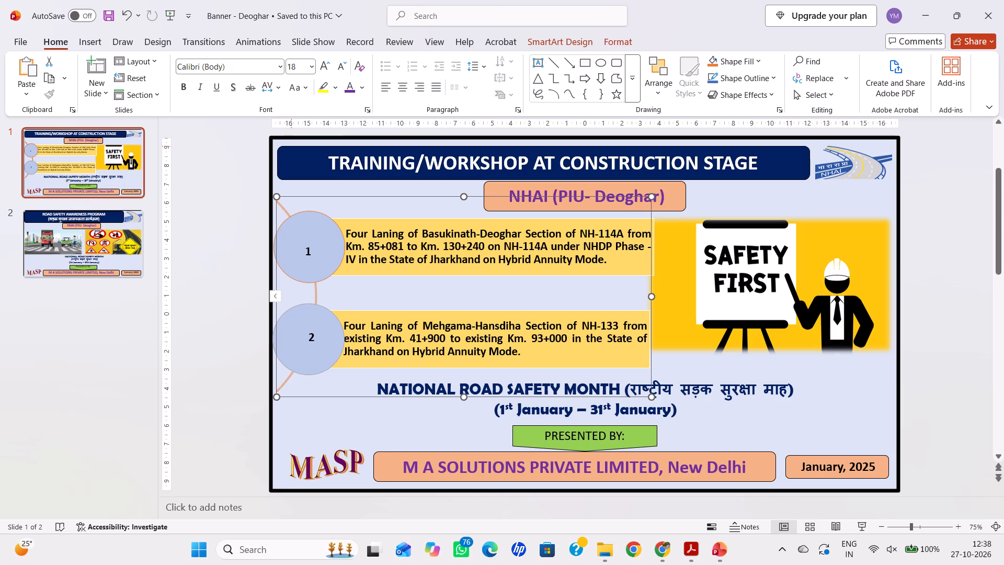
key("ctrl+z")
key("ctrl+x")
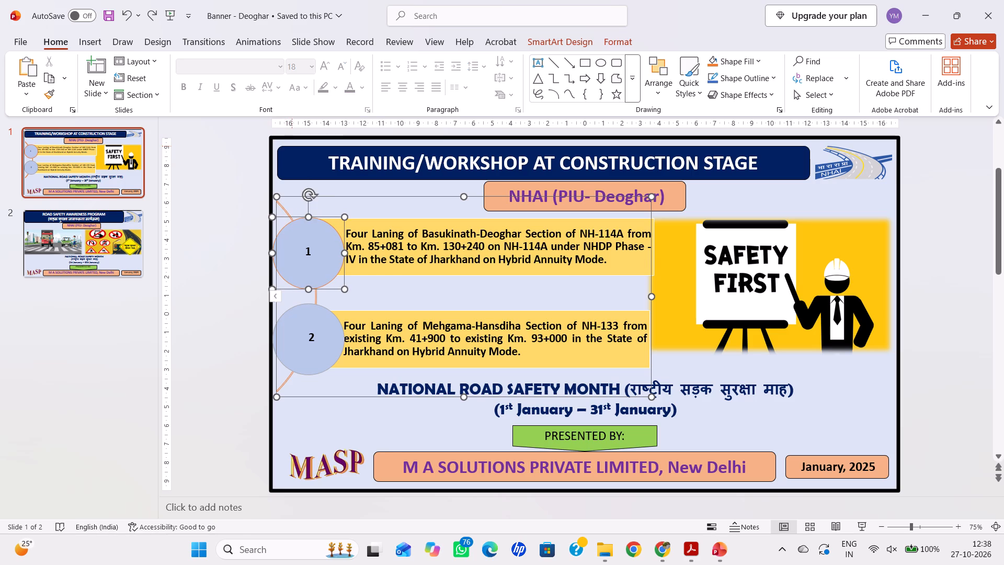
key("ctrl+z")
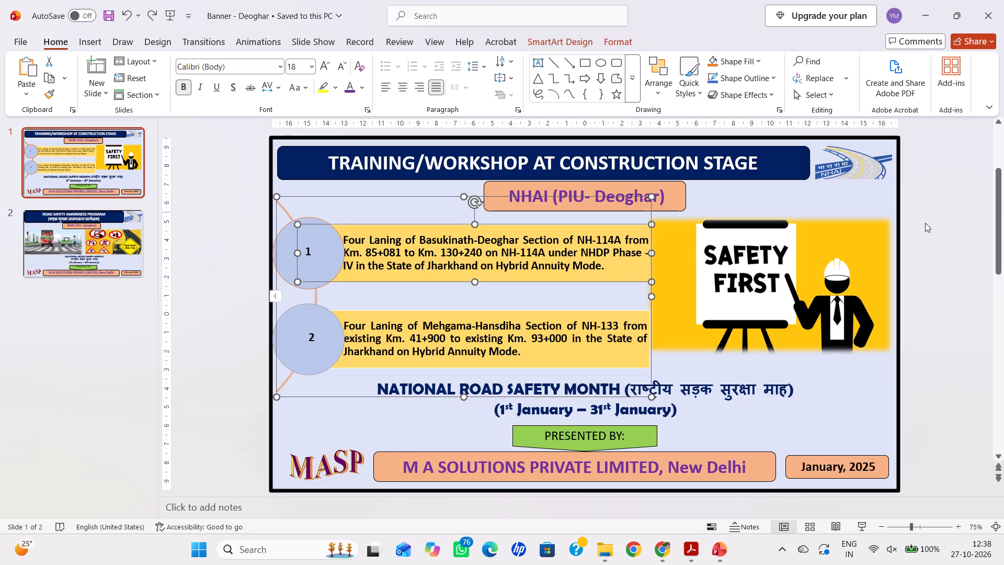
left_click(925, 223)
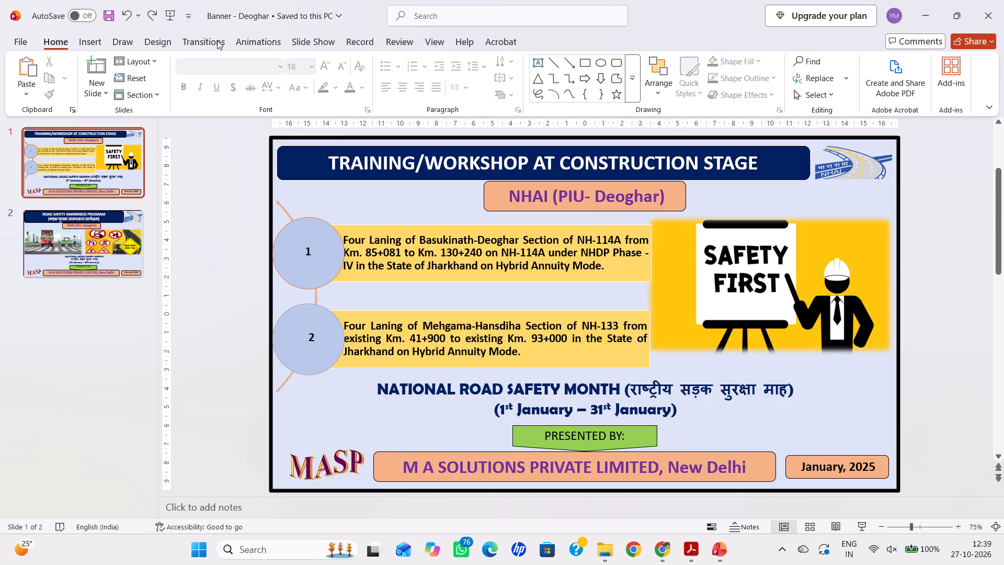
Examine the SmartArt layouts in the categories from List through Text Card for a suitable project list design.
left_click(95, 36)
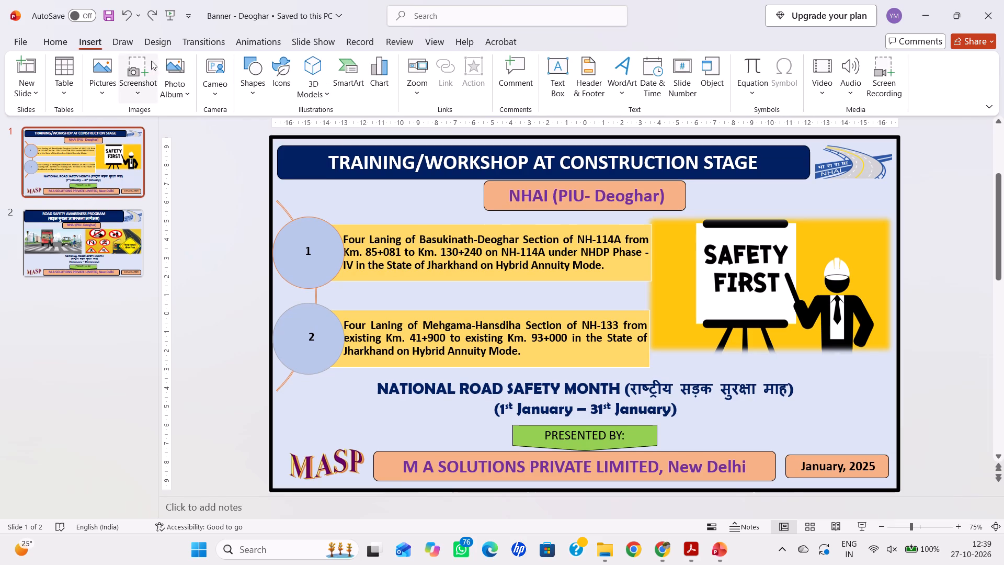
left_click(348, 92)
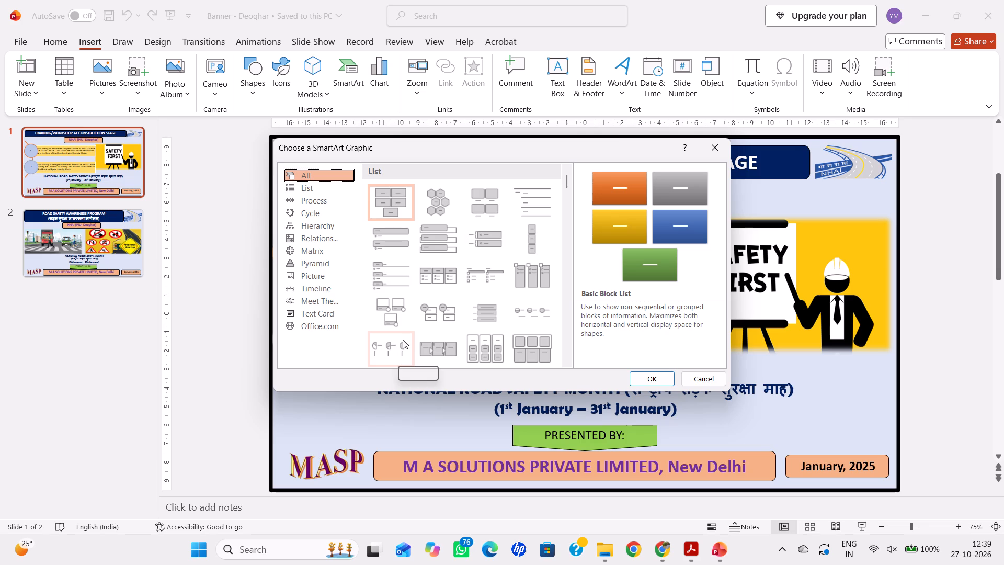
left_click(310, 186)
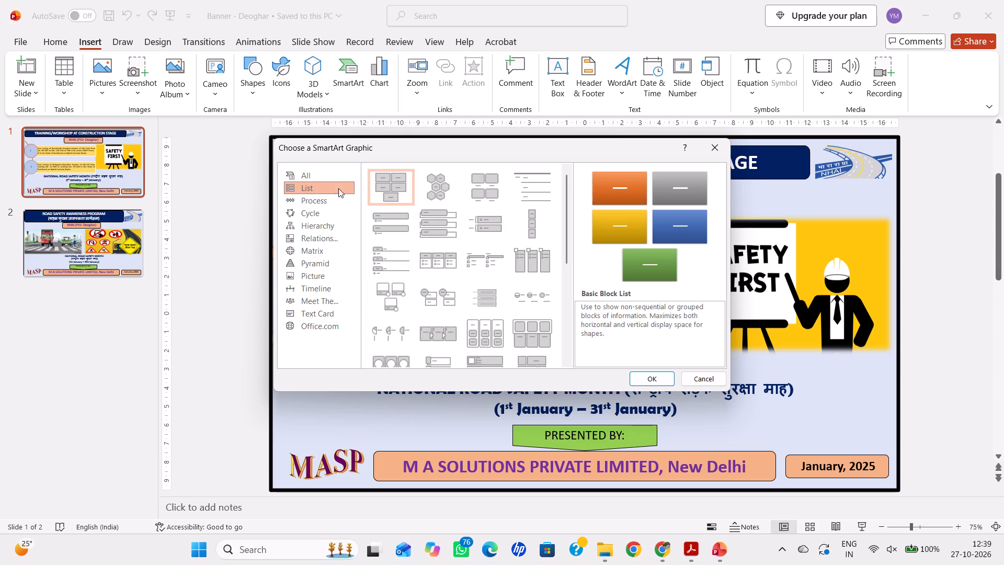
scroll(423, 280, "down", 2)
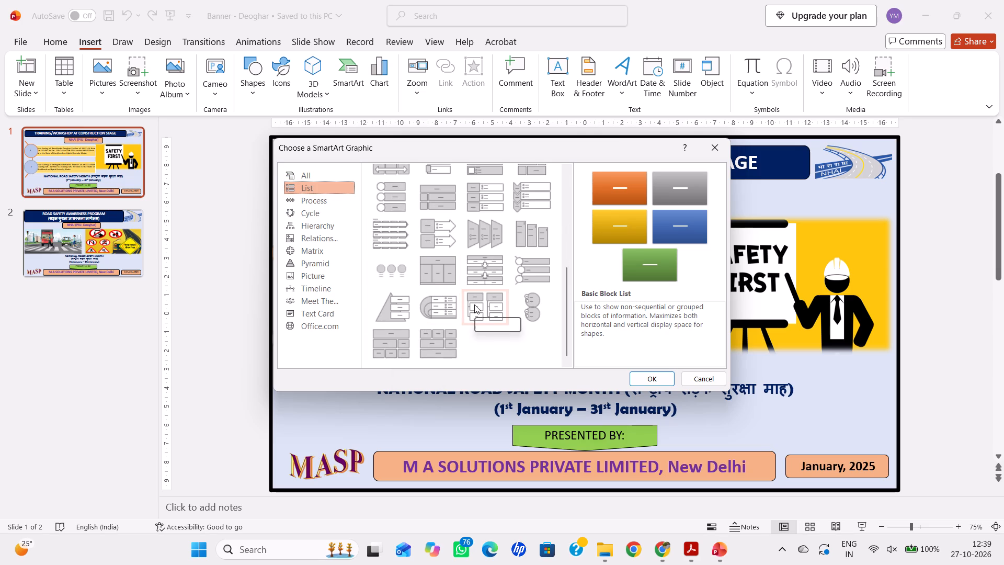
scroll(526, 253, "up", 1)
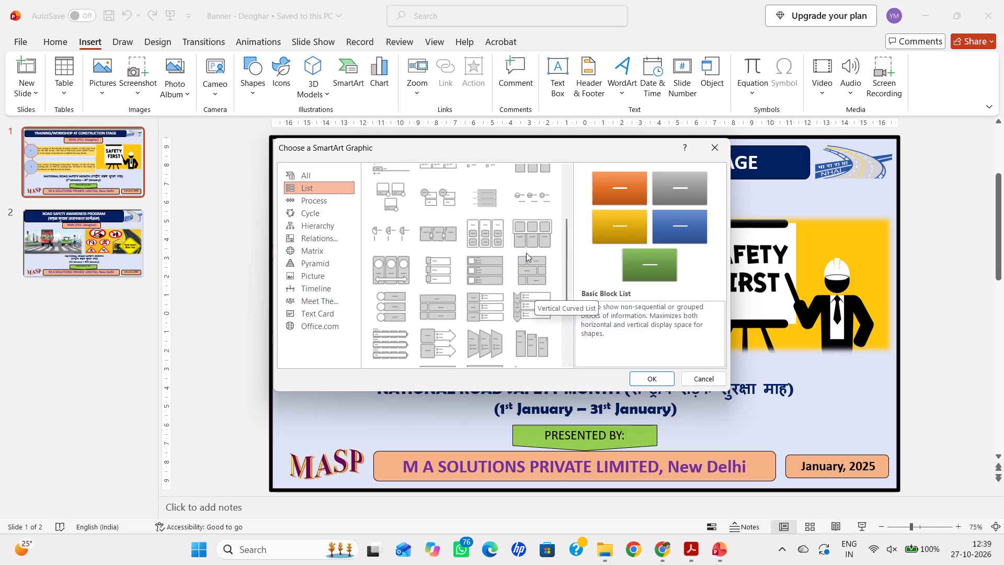
scroll(514, 231, "up", 1)
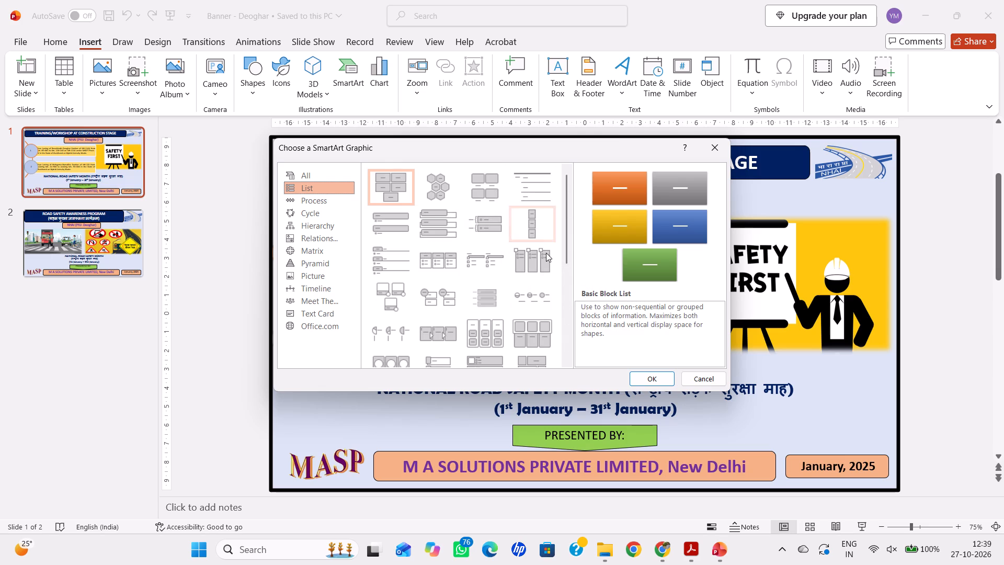
scroll(485, 303, "down", 2)
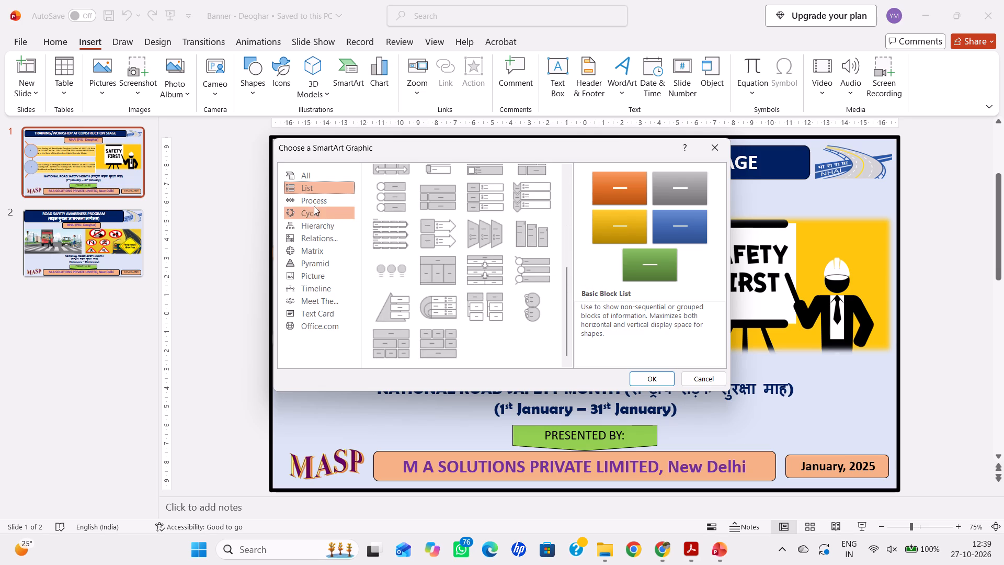
left_click(314, 201)
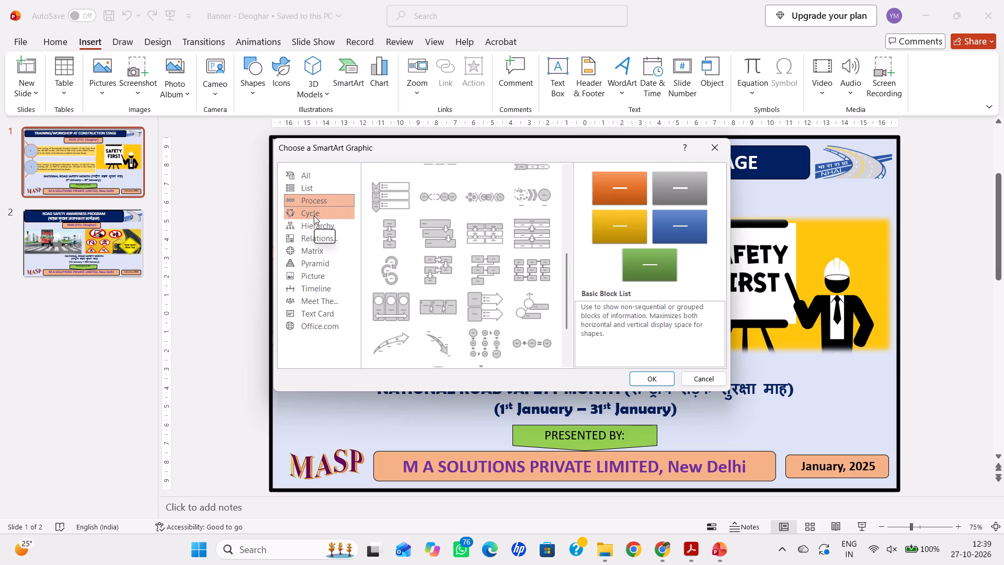
left_click(314, 216)
left_click(319, 227)
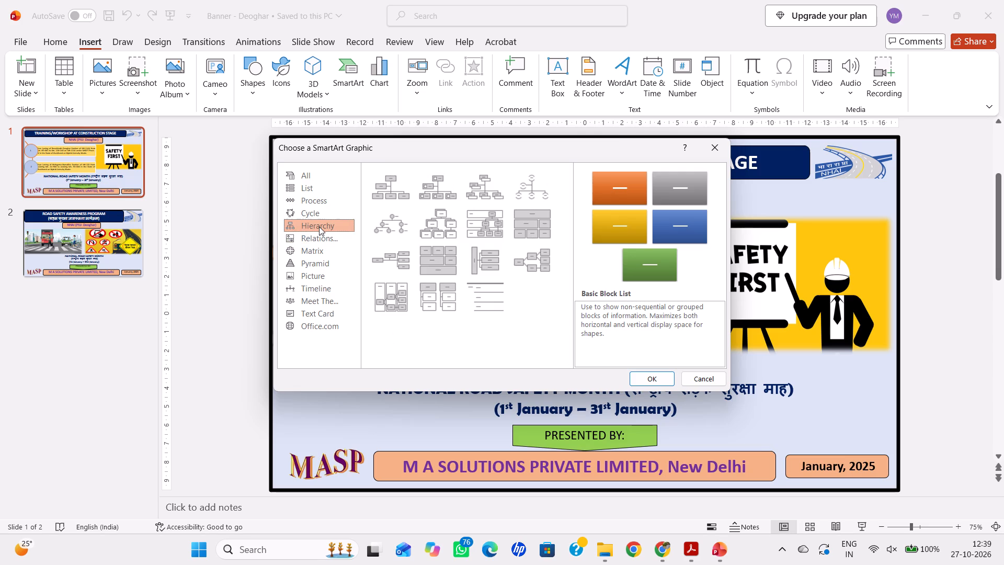
left_click(320, 234)
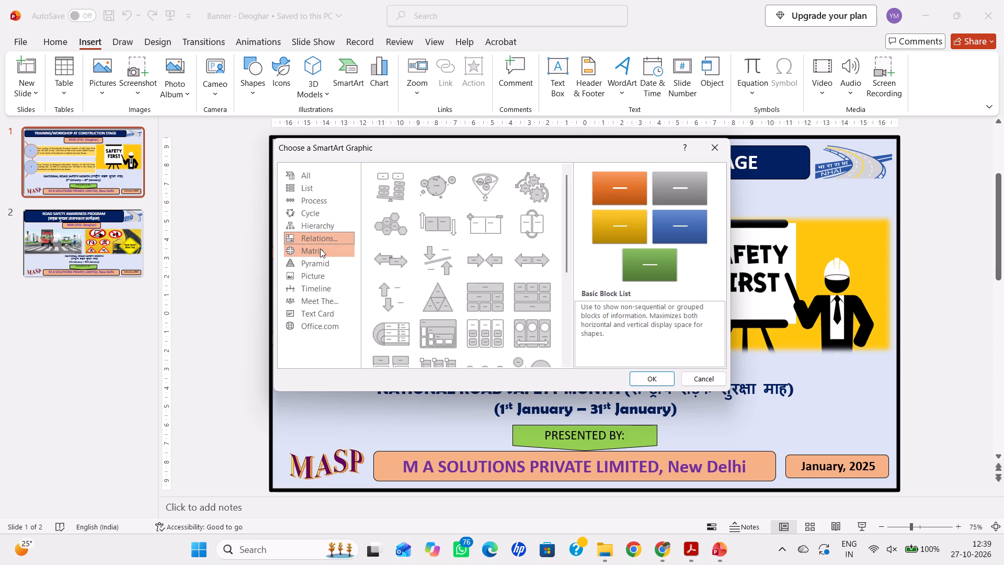
left_click(322, 249)
left_click(326, 261)
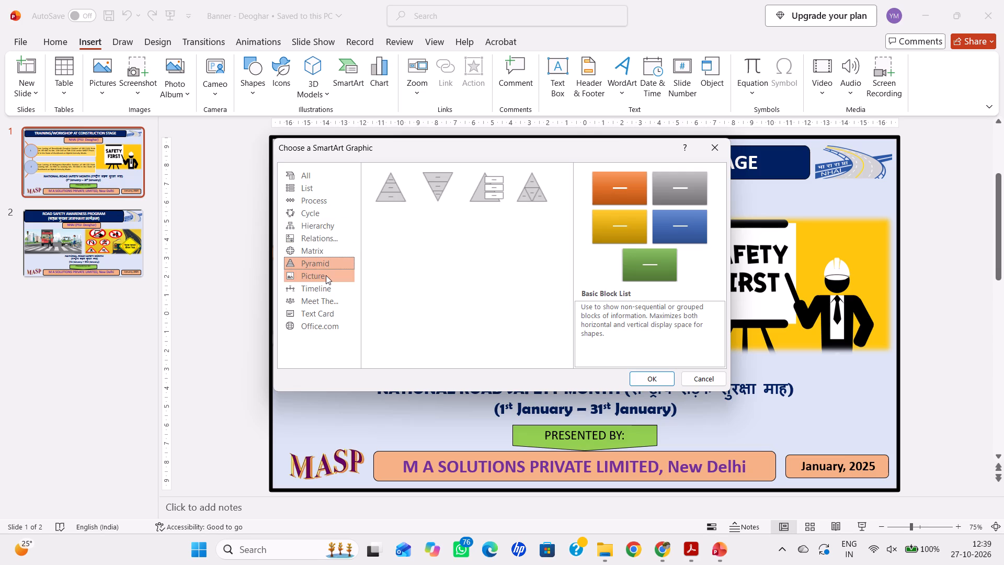
left_click(326, 275)
left_click(329, 289)
left_click(332, 302)
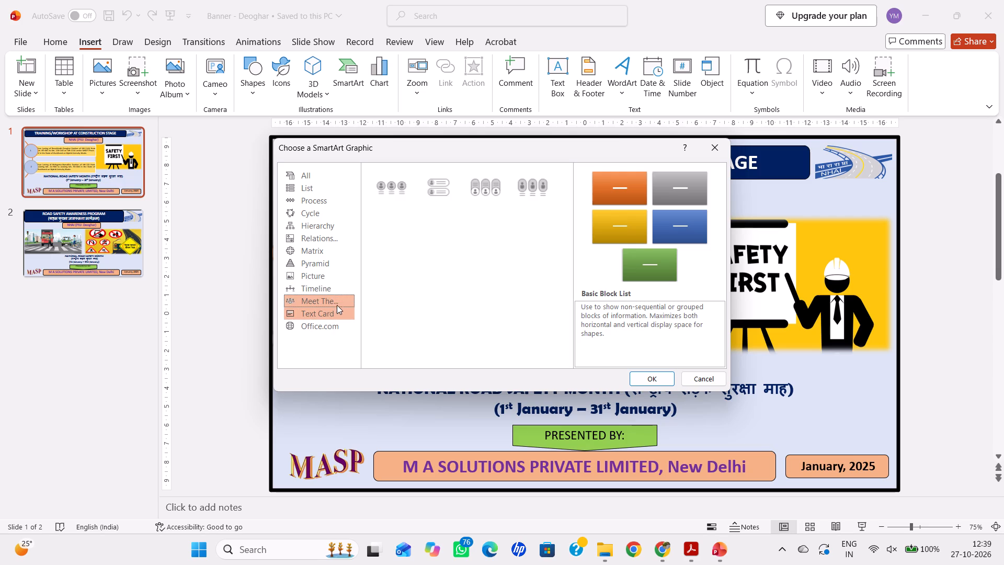
left_click(337, 310)
Insert a Vertical Picture Accent List SmartArt graphic from the List category on slide 1.
left_click(303, 182)
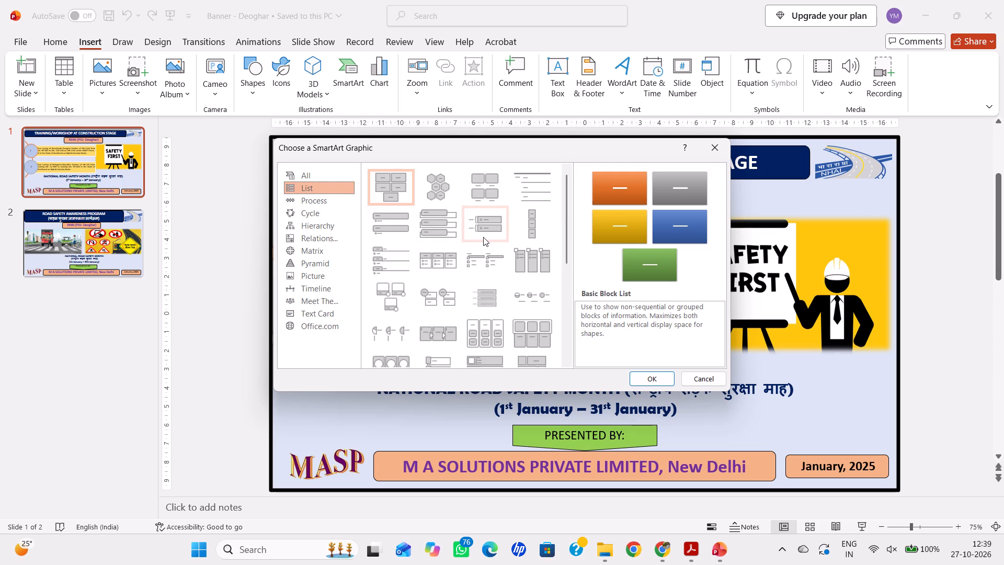
scroll(499, 230, "down", 2)
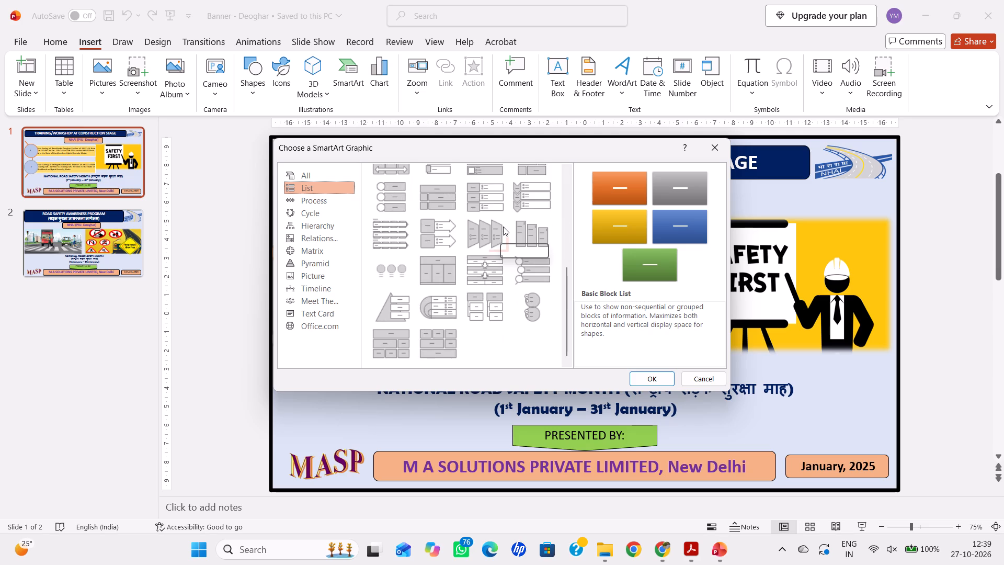
left_click(391, 202)
scroll(391, 202, "down", 1)
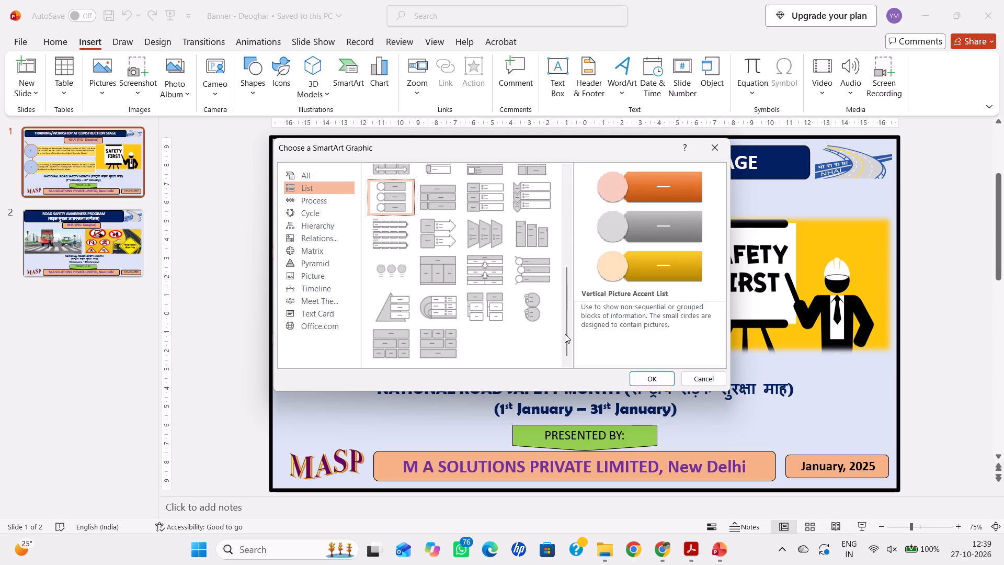
left_click(641, 382)
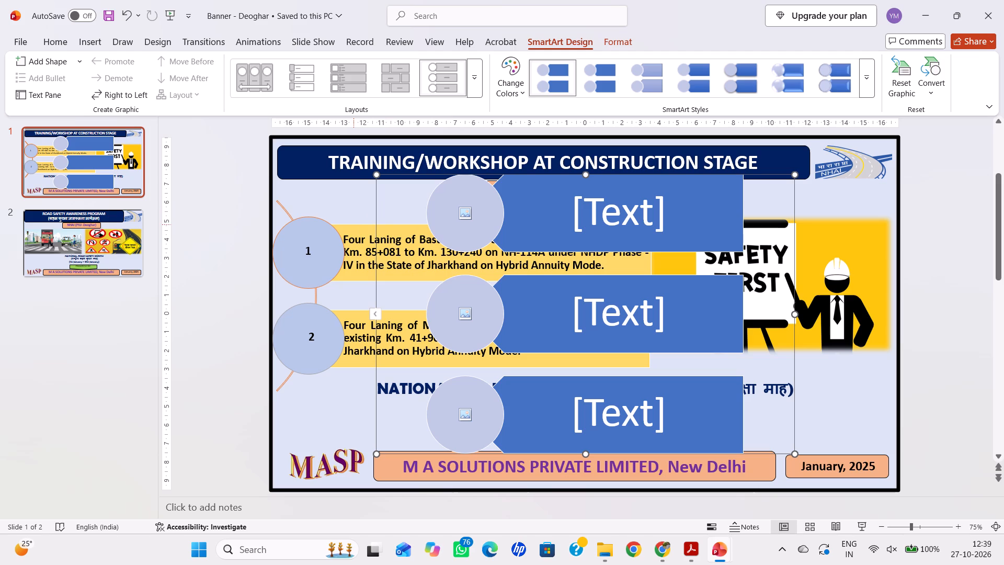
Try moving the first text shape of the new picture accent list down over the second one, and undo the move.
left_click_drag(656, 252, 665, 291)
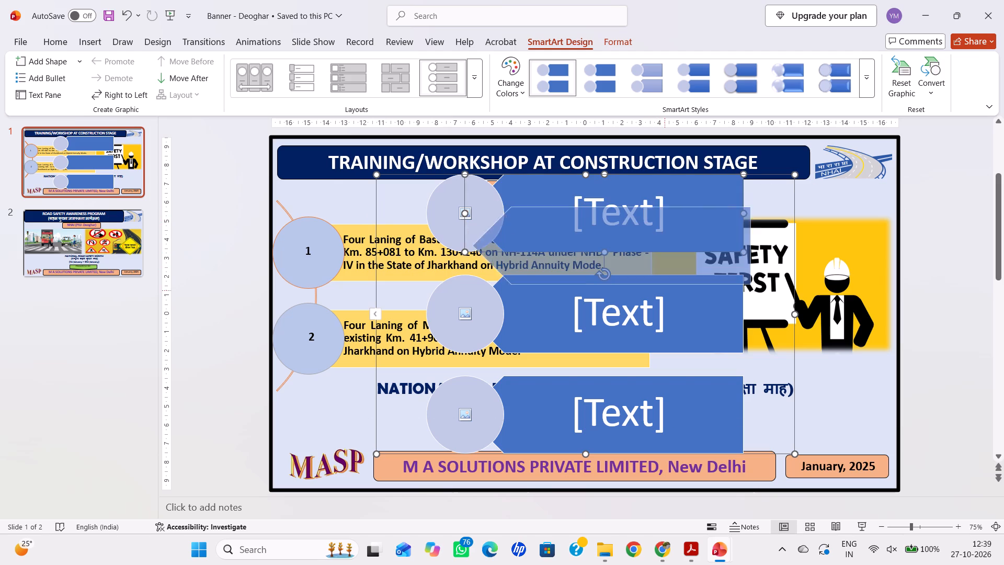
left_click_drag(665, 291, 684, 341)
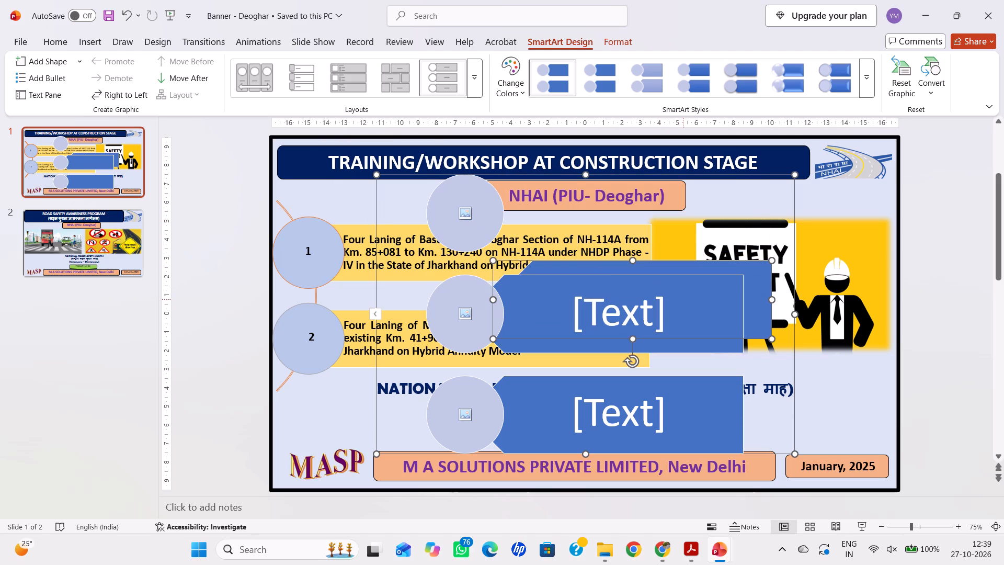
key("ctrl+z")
Shrink the new Vertical Picture Accent List proportionally and shift it right and down, just beneath the slide's title banner.
left_click_drag(793, 454, 789, 454)
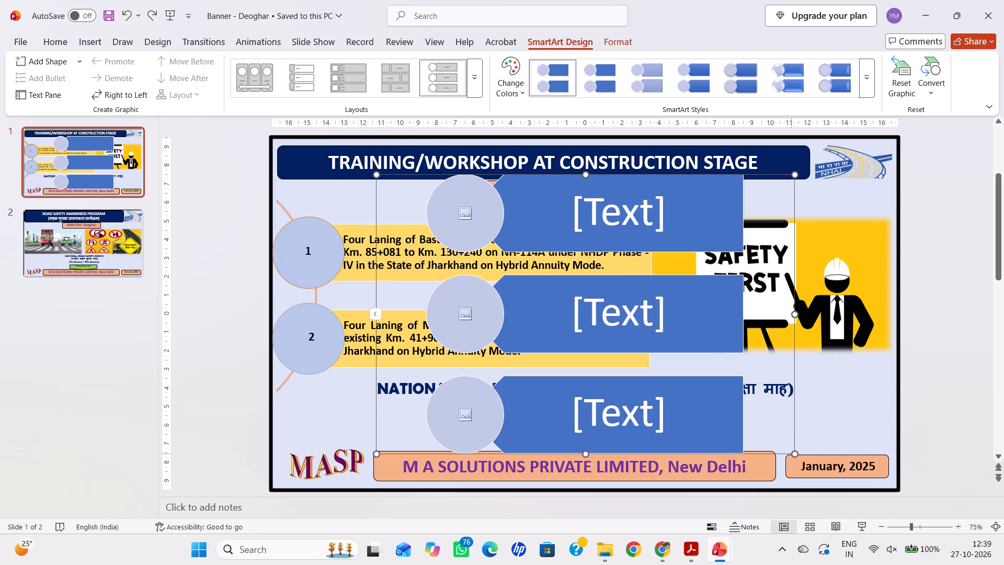
left_click_drag(789, 454, 702, 403)
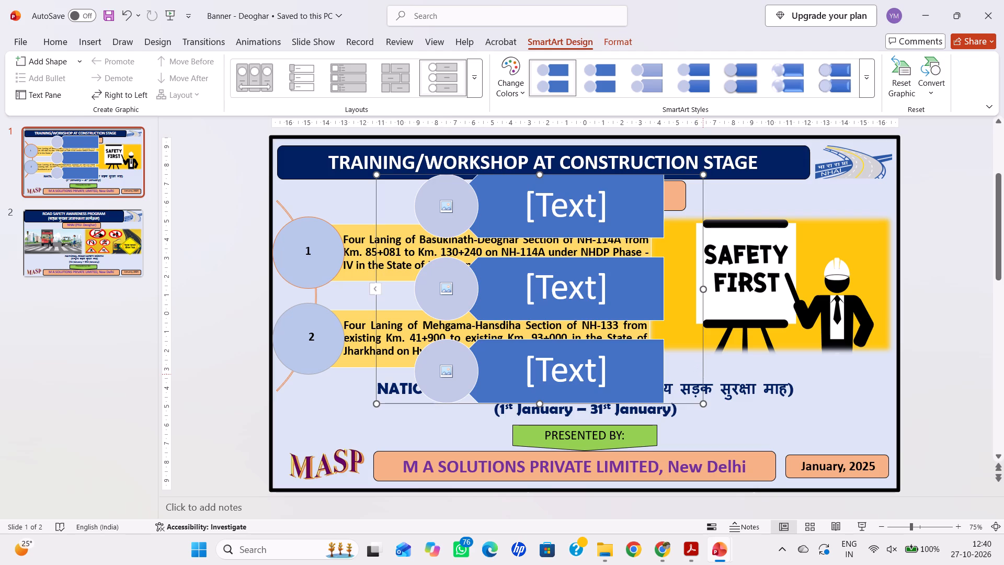
left_click_drag(703, 375, 777, 401)
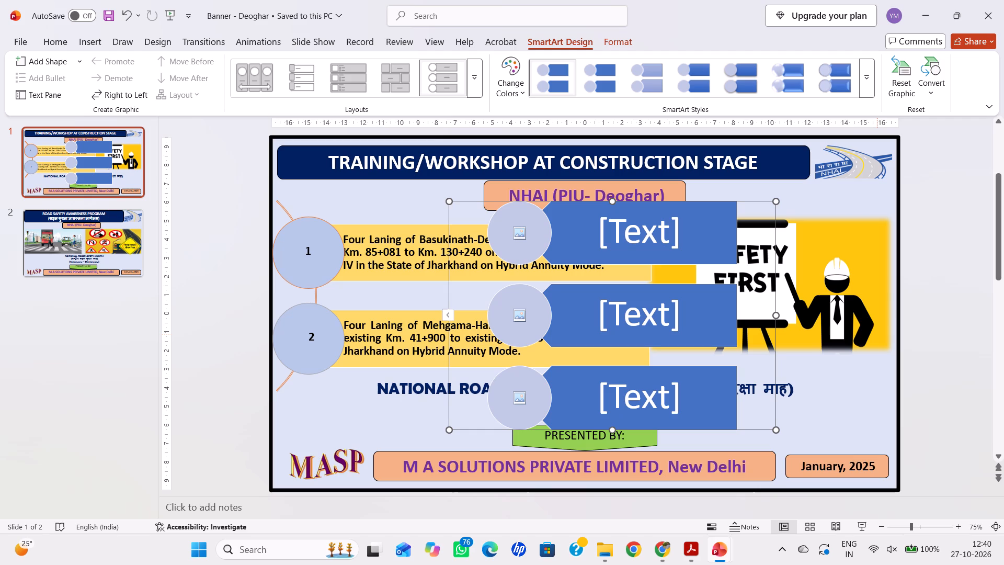
Switch to File Explorer and look through the Koilwar - Bhojpur and Bhoj-Bux folders under Bihar's July-2026 traffic analysis on drive D.
triple_click(932, 0)
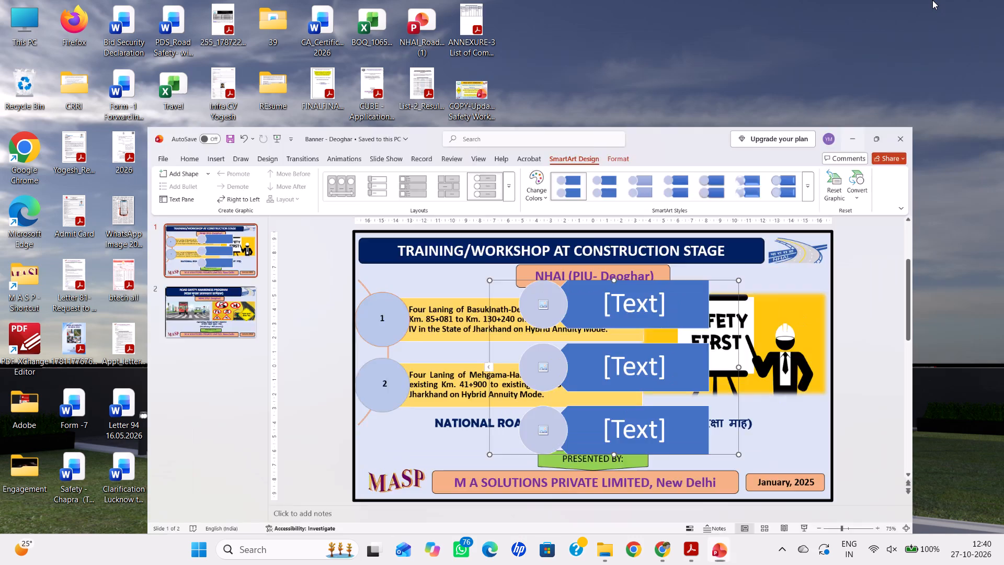
left_click(34, 6)
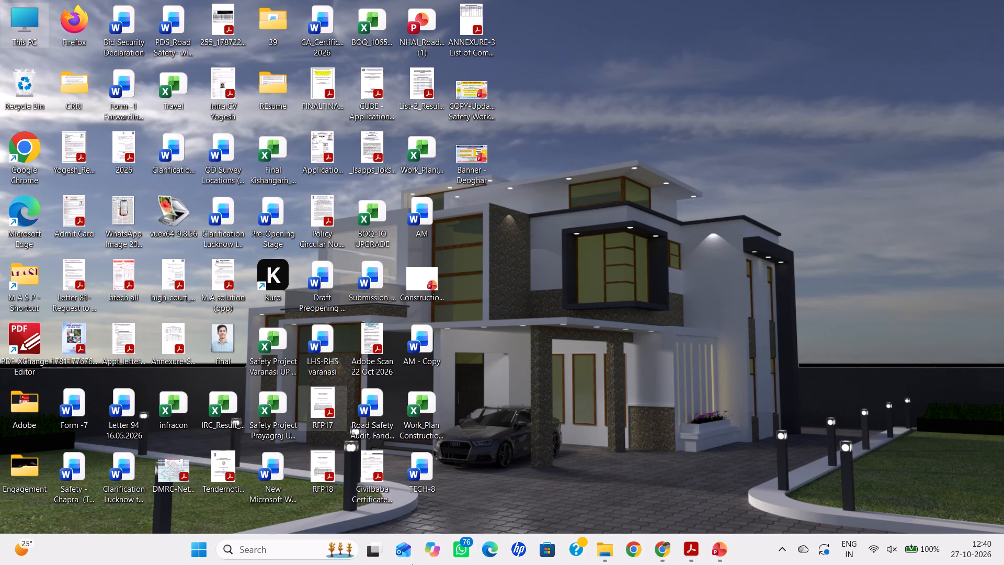
left_click(608, 547)
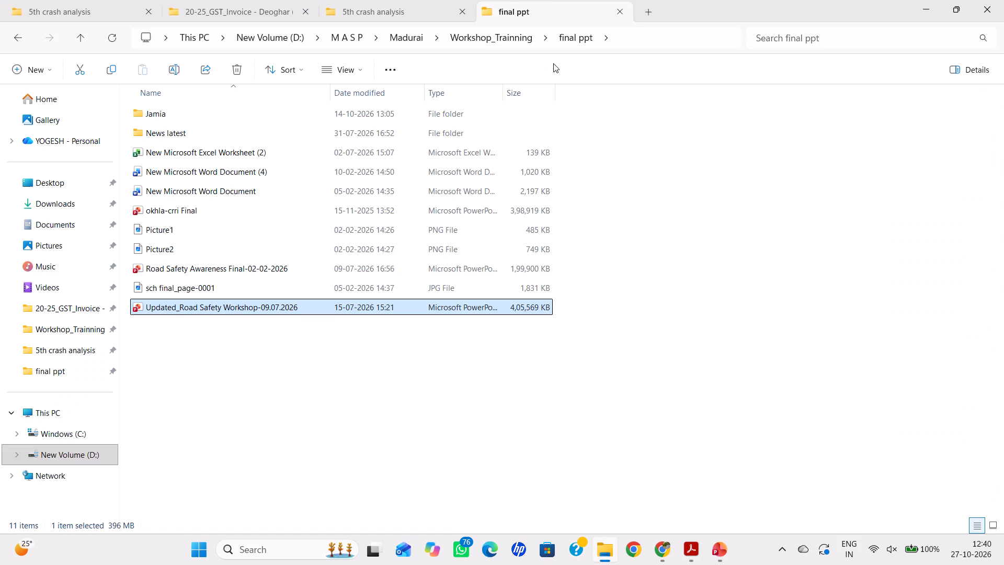
left_click(650, 10)
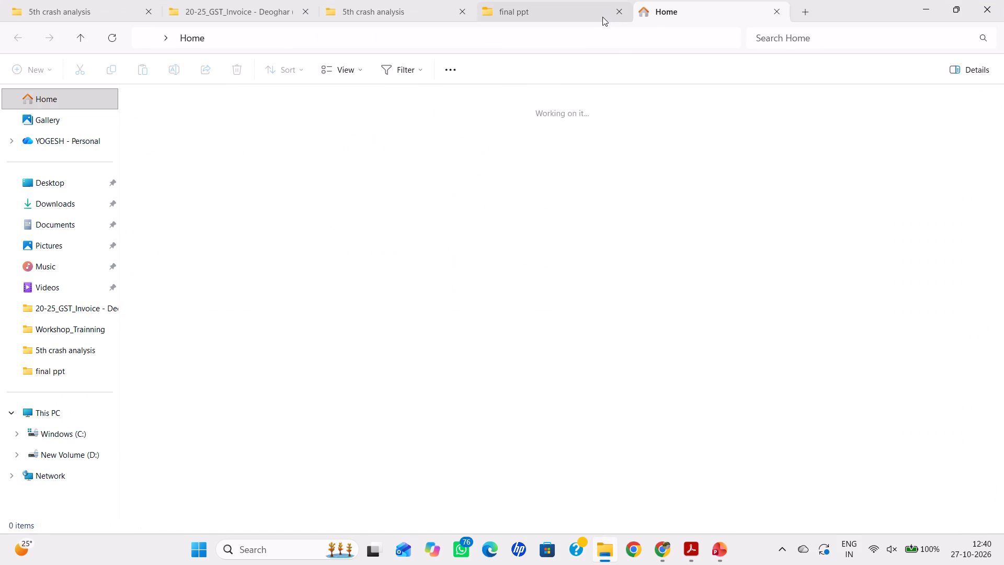
left_click(61, 445)
double_click(204, 133)
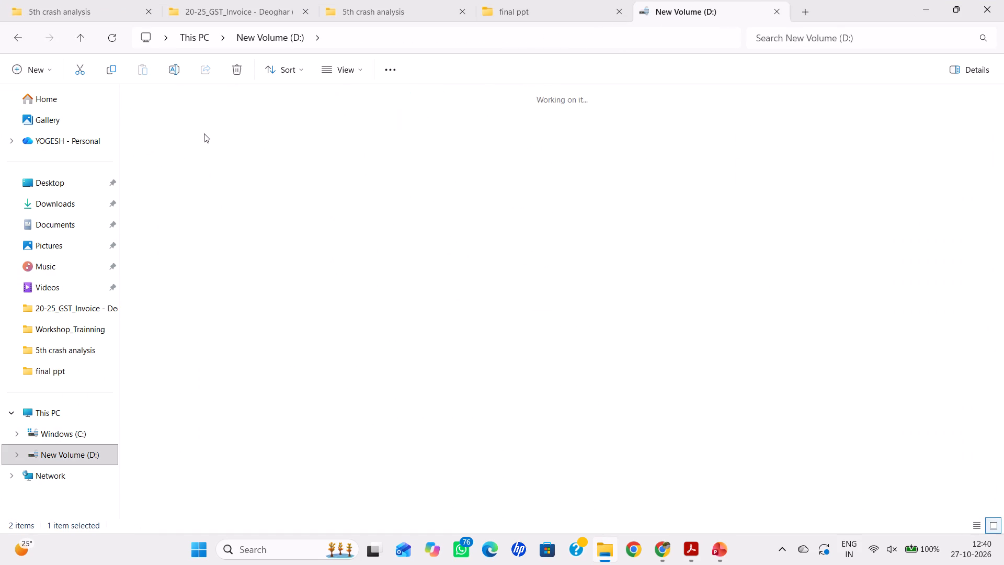
double_click(393, 137)
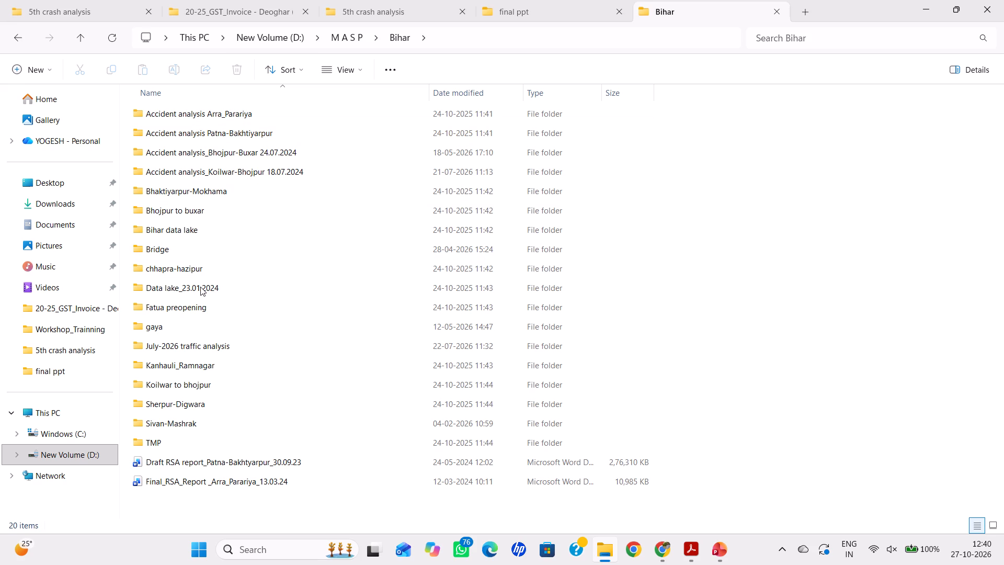
double_click(202, 348)
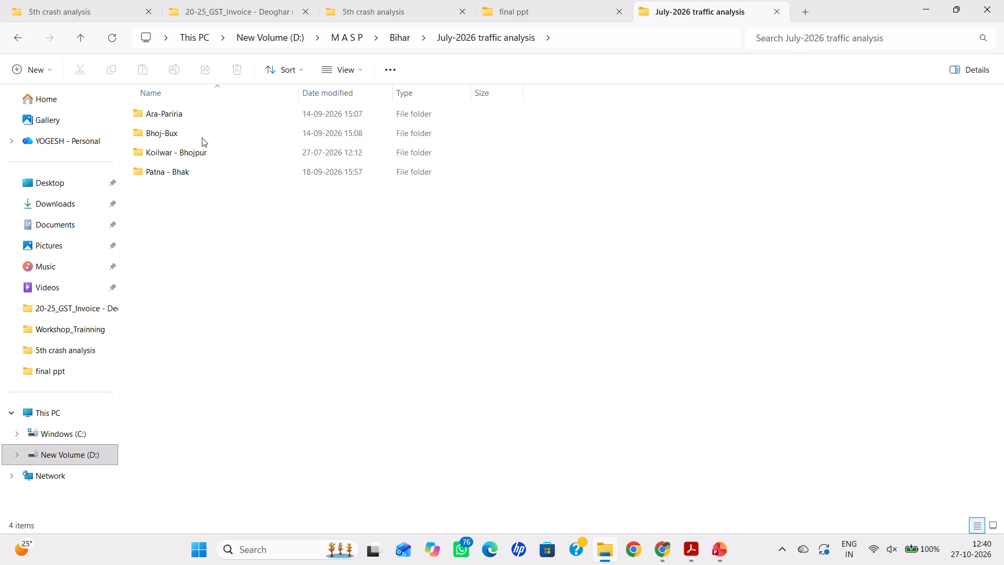
double_click(208, 149)
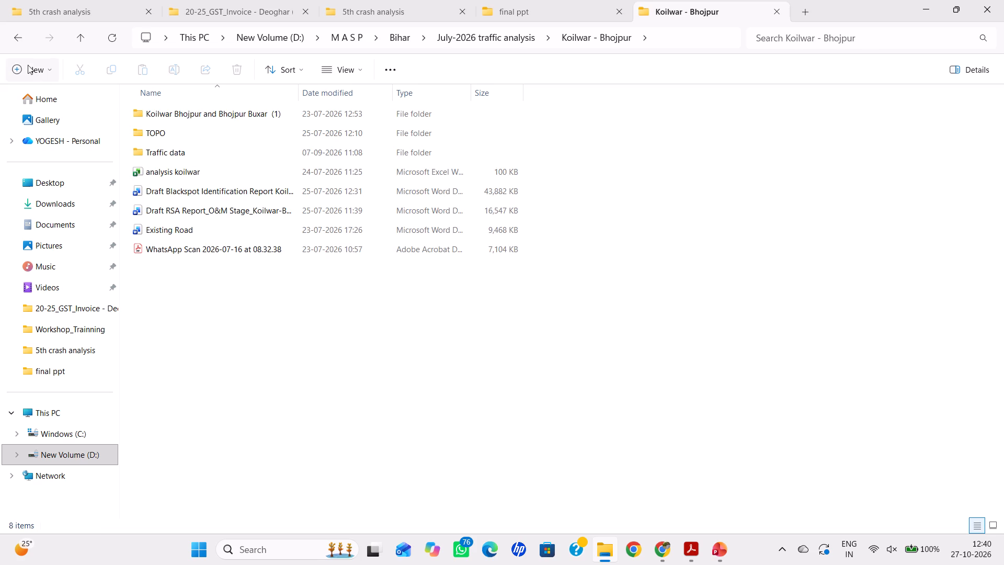
left_click(12, 36)
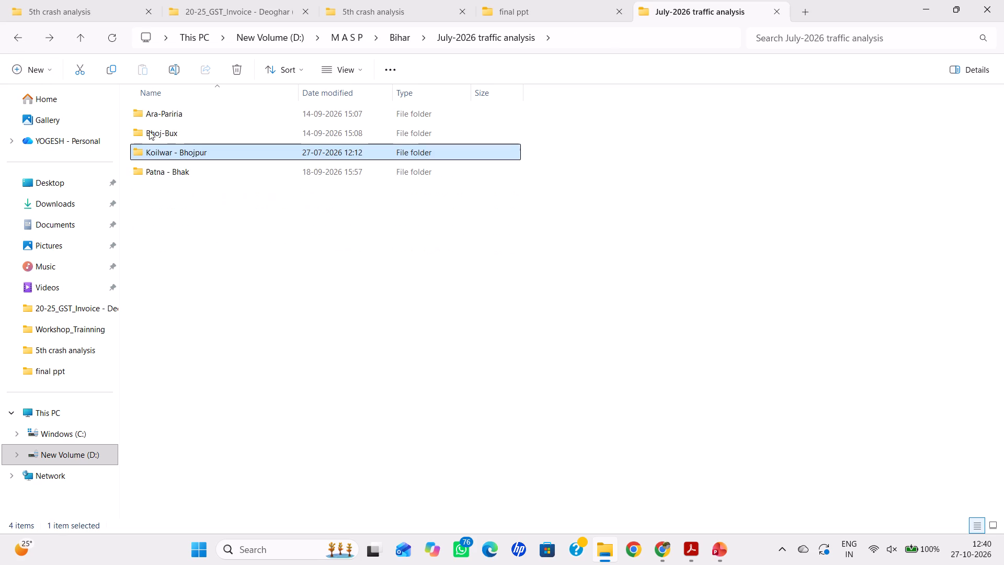
double_click(186, 134)
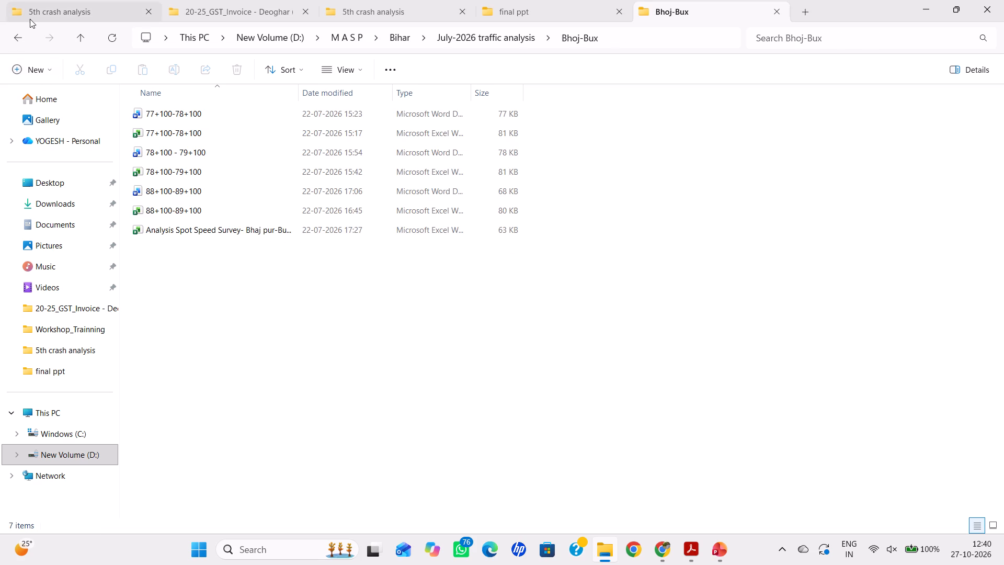
left_click(10, 39)
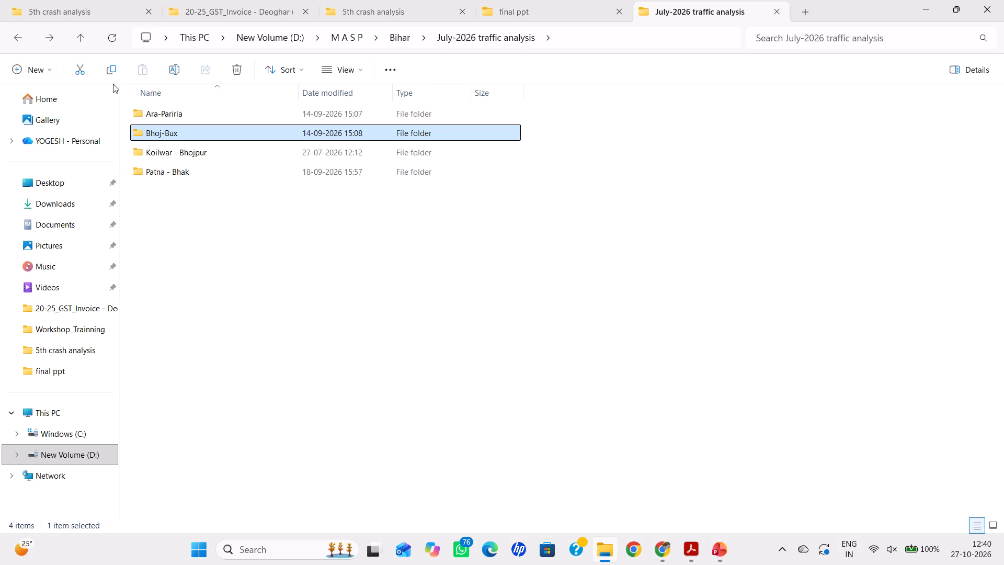
left_click(926, 0)
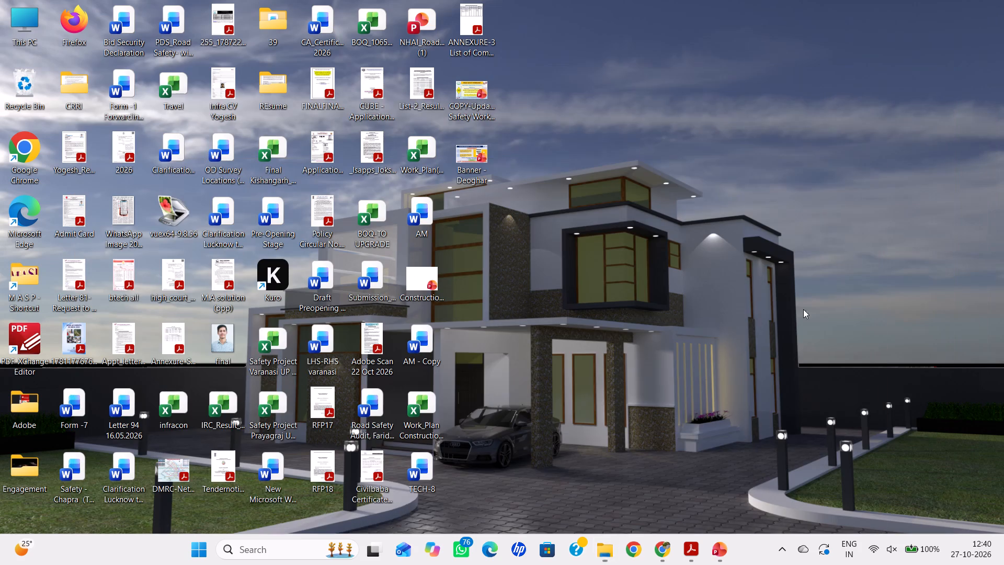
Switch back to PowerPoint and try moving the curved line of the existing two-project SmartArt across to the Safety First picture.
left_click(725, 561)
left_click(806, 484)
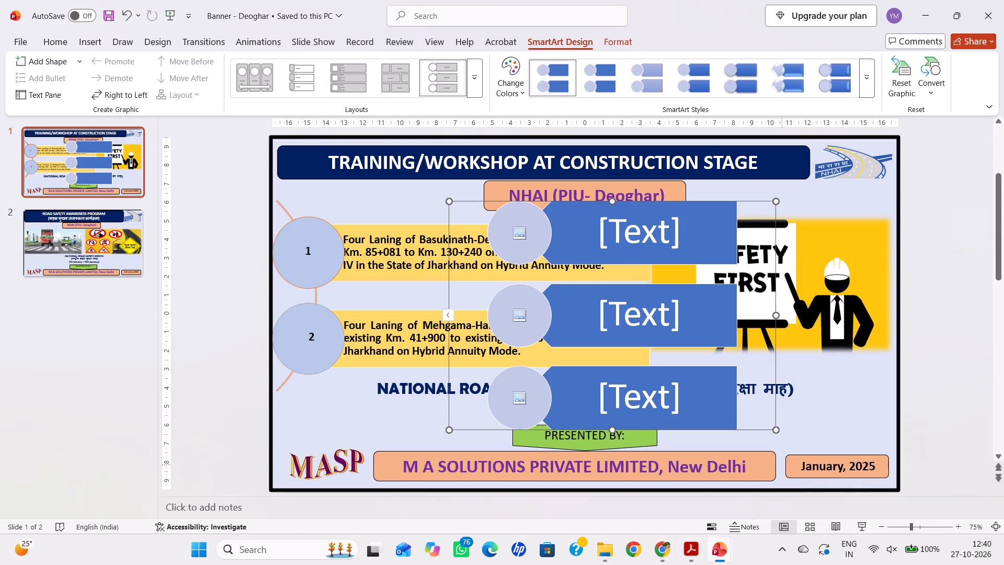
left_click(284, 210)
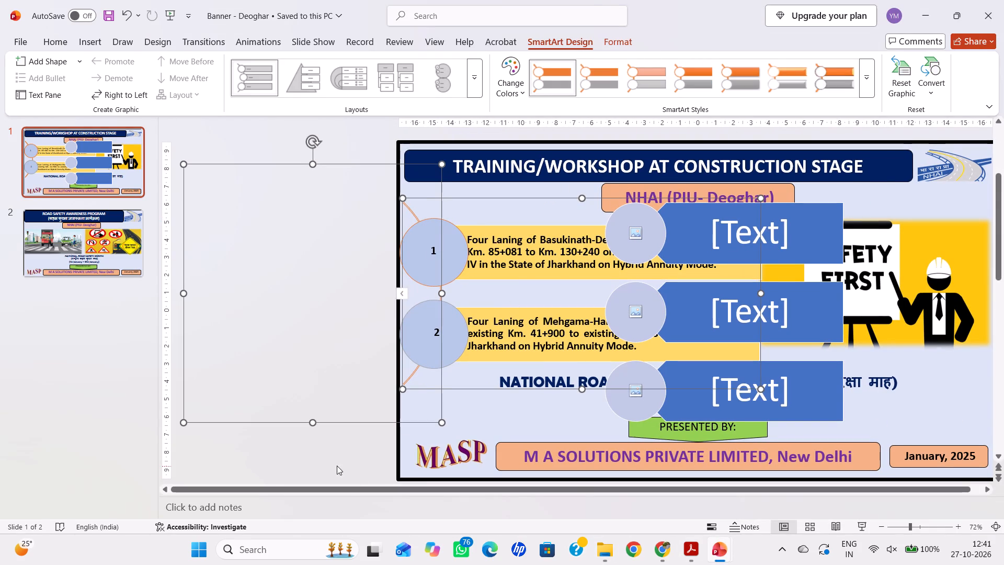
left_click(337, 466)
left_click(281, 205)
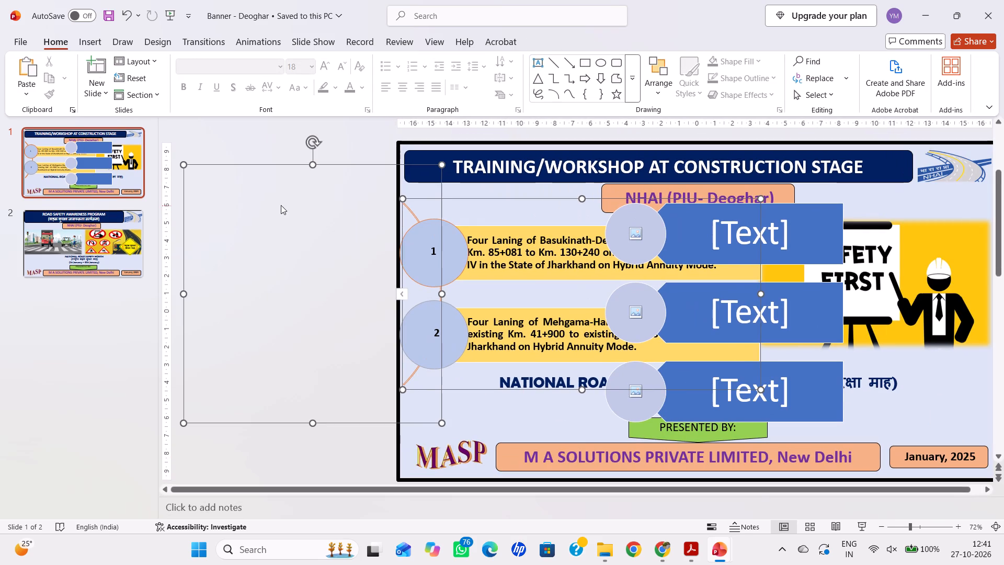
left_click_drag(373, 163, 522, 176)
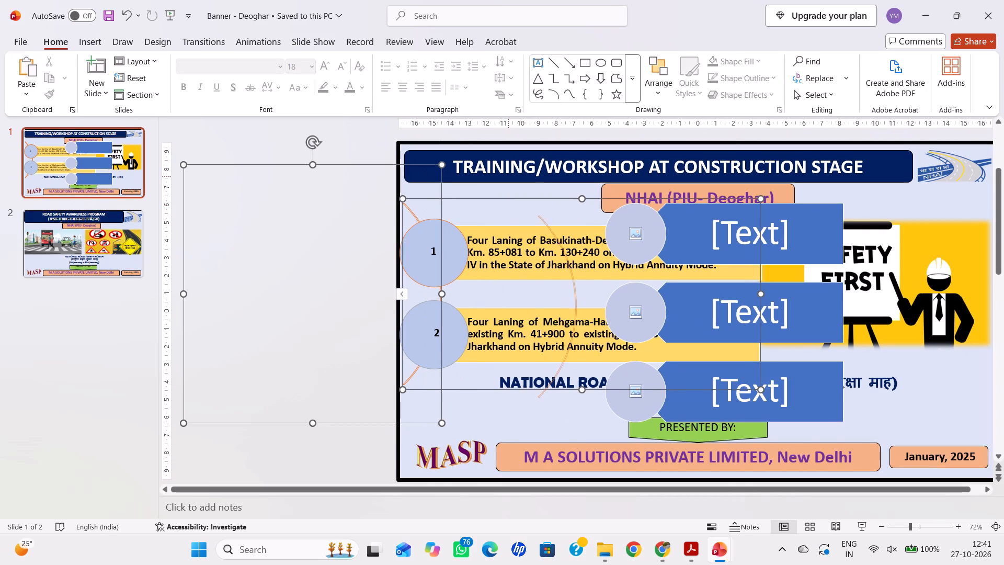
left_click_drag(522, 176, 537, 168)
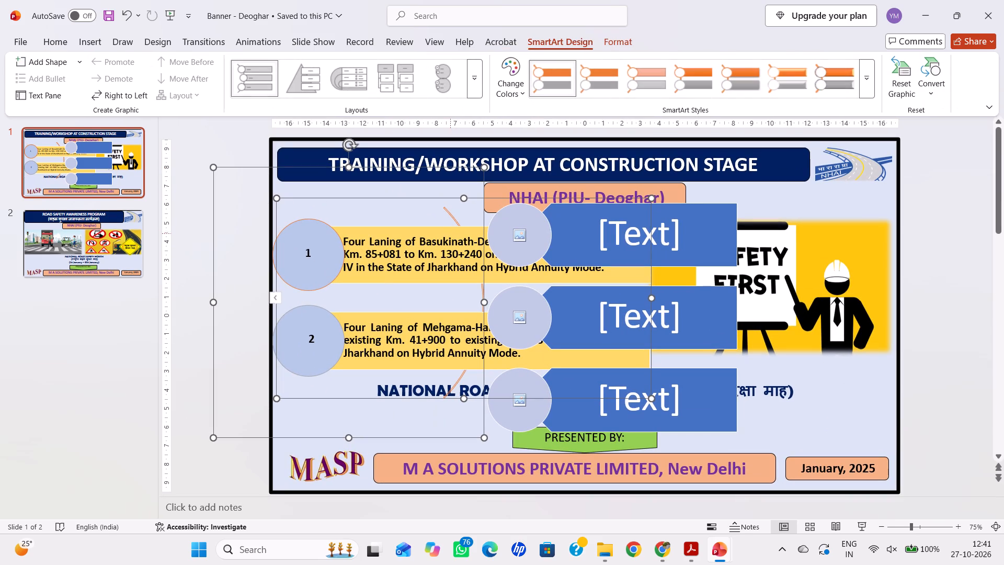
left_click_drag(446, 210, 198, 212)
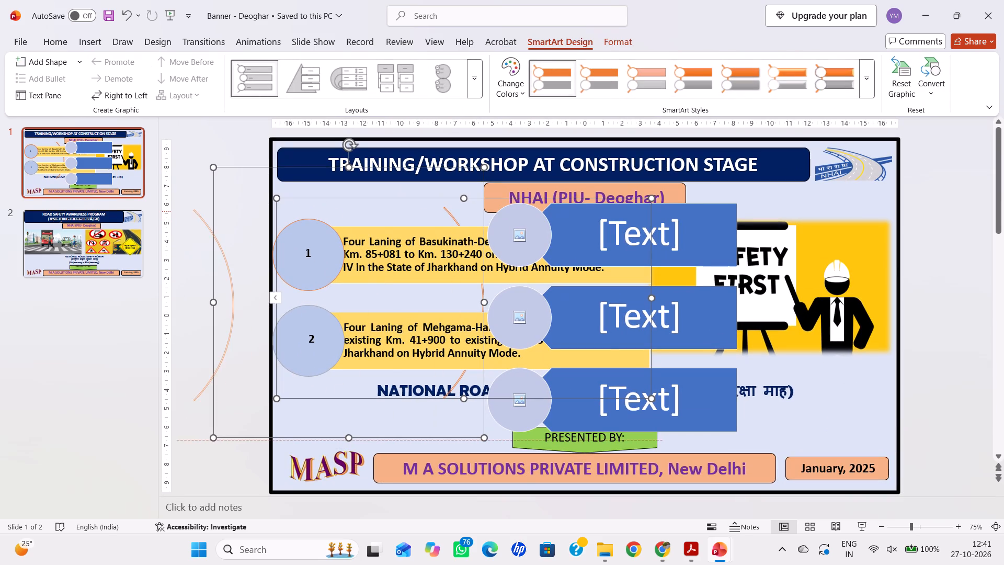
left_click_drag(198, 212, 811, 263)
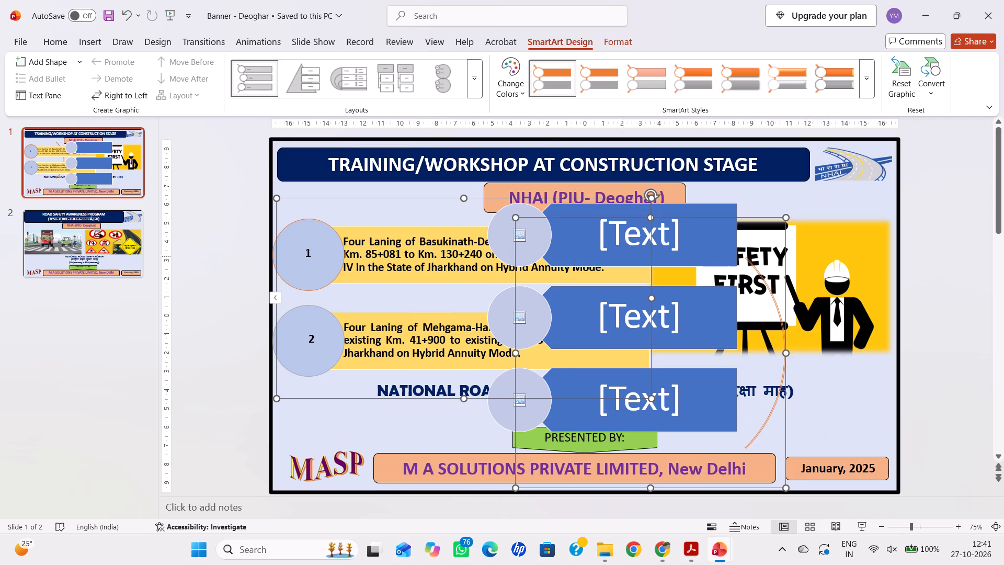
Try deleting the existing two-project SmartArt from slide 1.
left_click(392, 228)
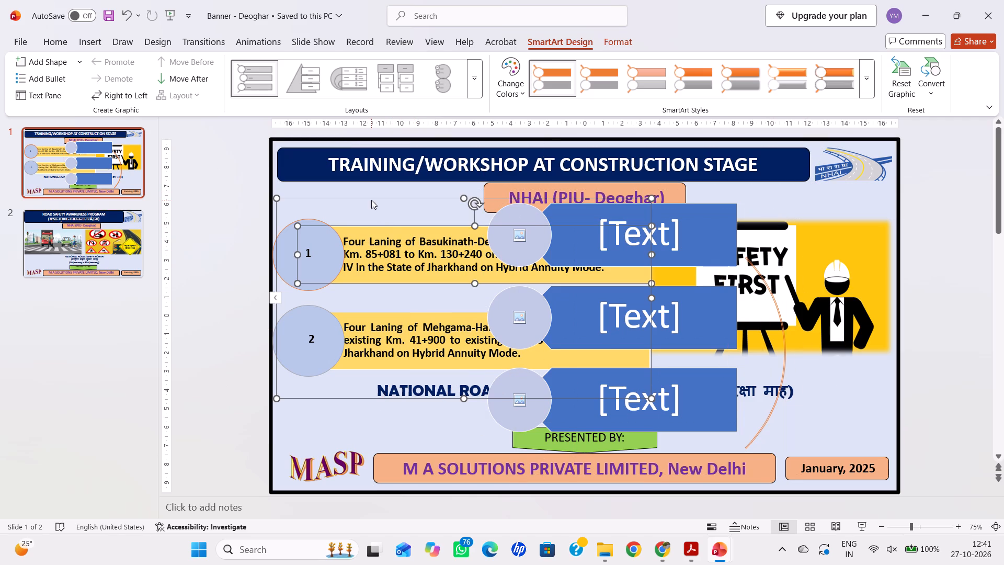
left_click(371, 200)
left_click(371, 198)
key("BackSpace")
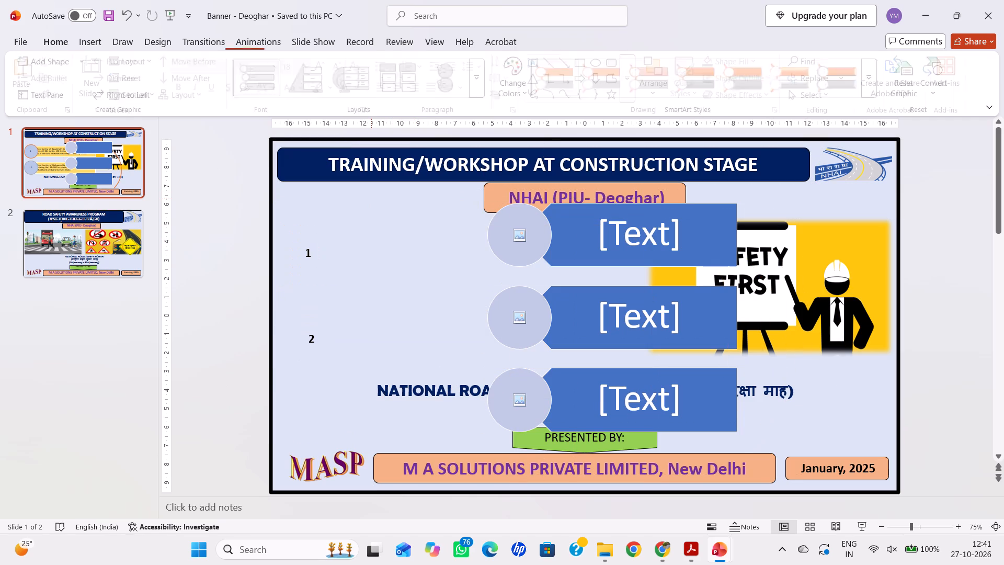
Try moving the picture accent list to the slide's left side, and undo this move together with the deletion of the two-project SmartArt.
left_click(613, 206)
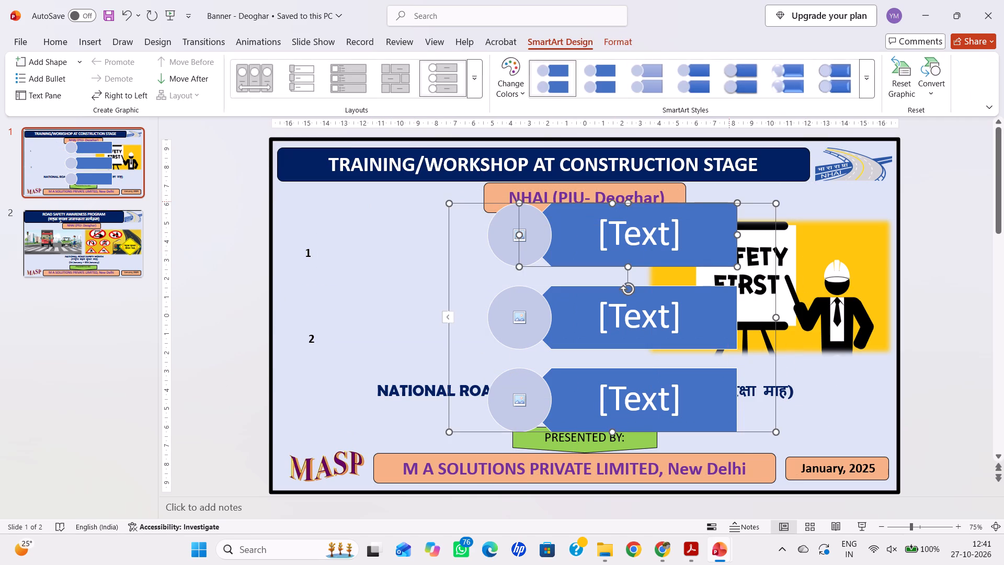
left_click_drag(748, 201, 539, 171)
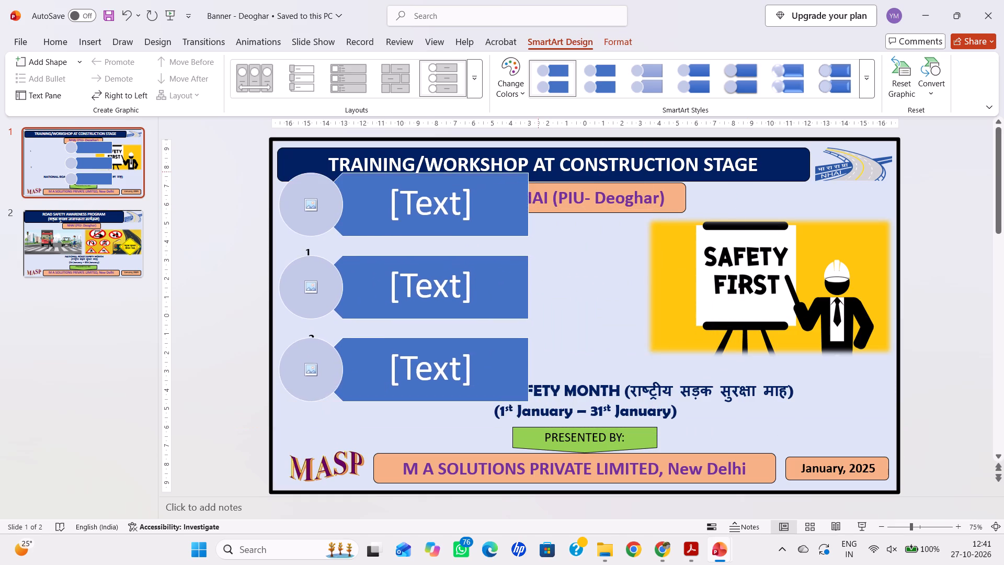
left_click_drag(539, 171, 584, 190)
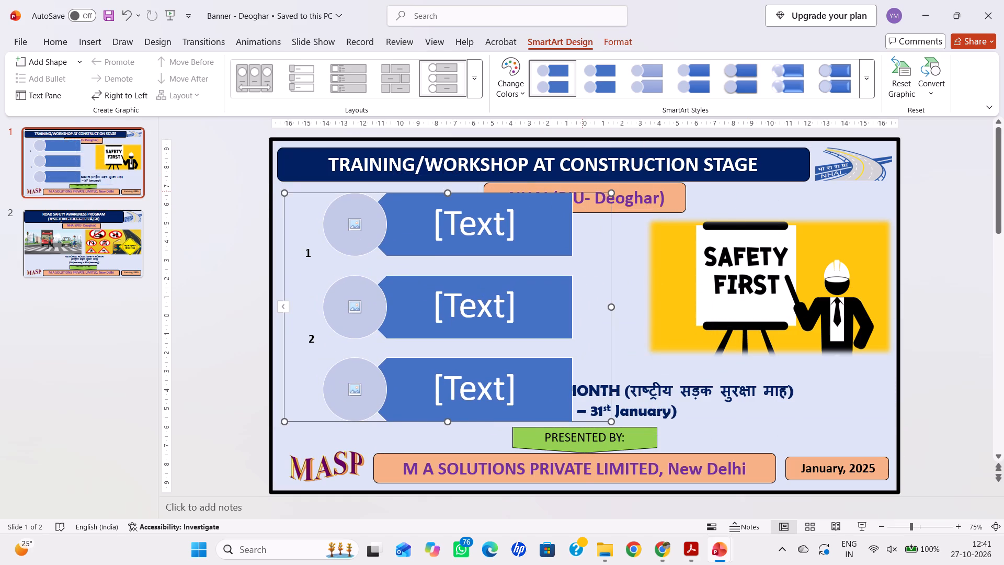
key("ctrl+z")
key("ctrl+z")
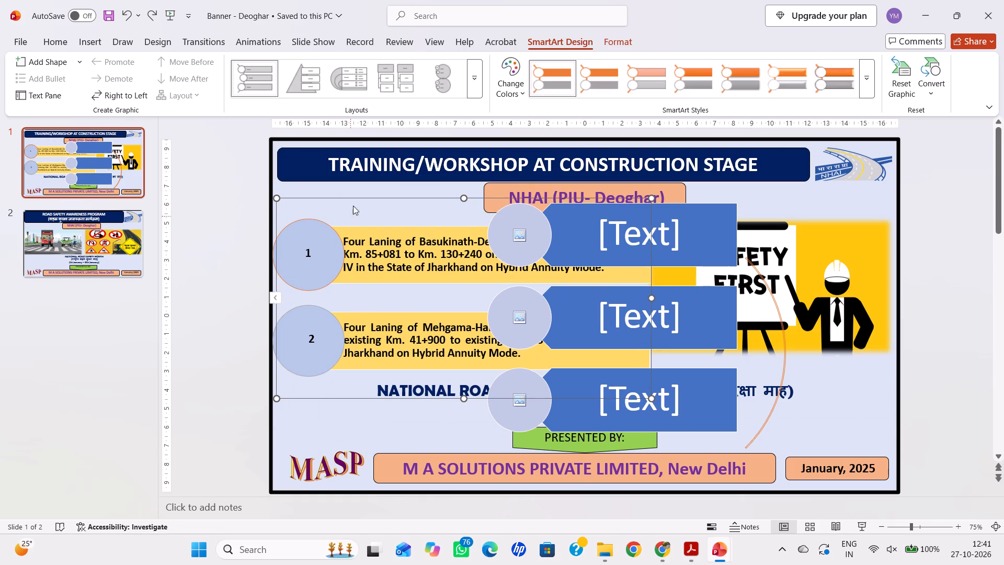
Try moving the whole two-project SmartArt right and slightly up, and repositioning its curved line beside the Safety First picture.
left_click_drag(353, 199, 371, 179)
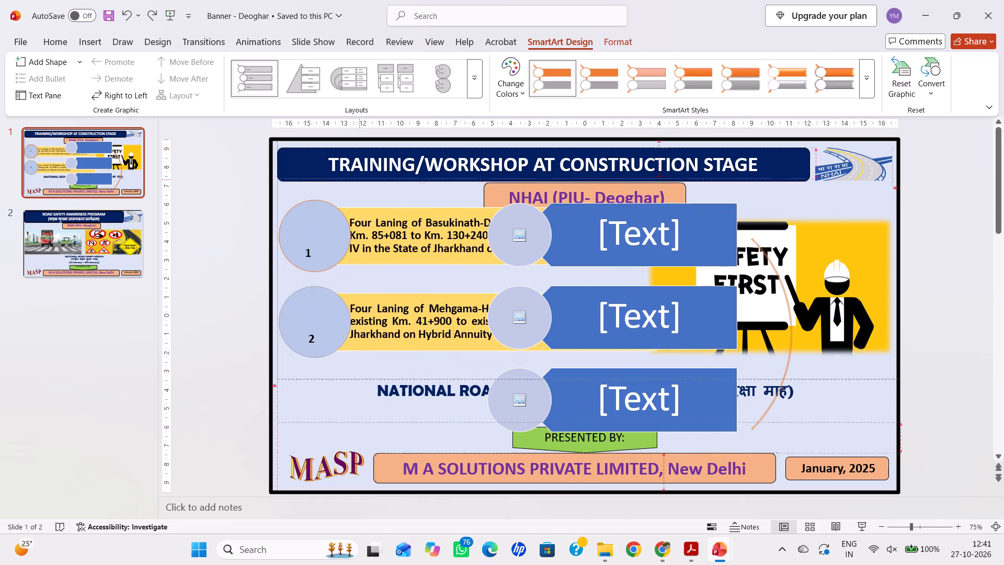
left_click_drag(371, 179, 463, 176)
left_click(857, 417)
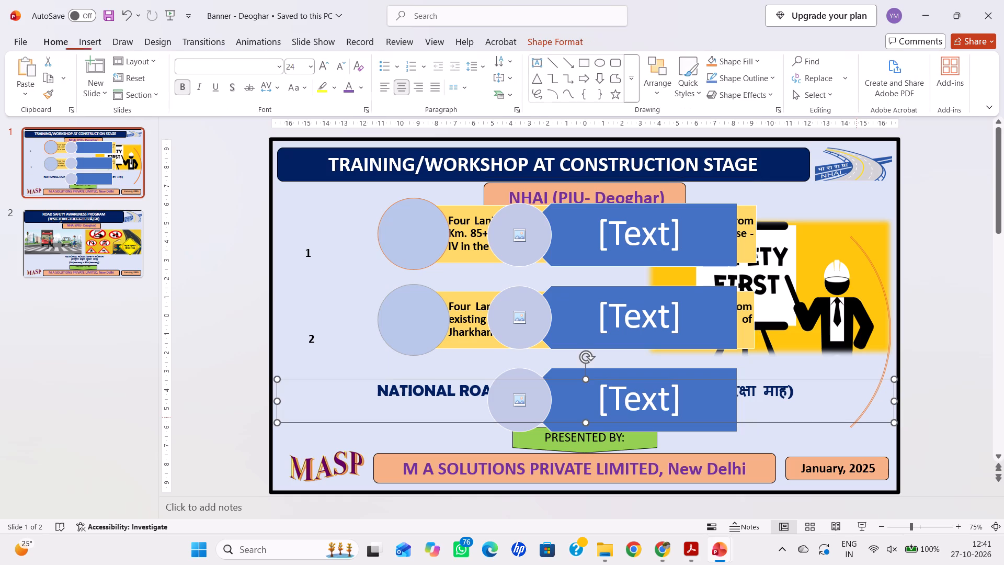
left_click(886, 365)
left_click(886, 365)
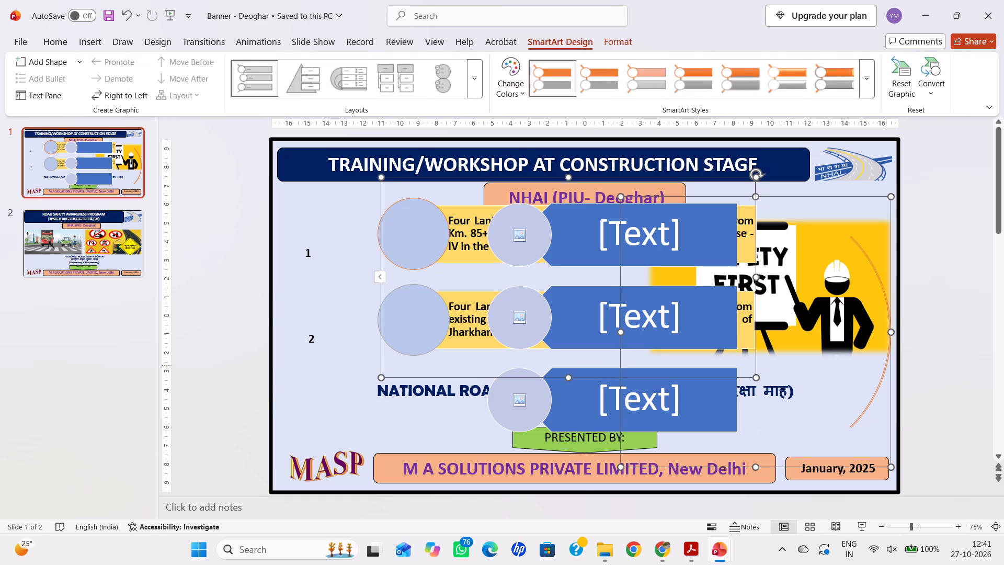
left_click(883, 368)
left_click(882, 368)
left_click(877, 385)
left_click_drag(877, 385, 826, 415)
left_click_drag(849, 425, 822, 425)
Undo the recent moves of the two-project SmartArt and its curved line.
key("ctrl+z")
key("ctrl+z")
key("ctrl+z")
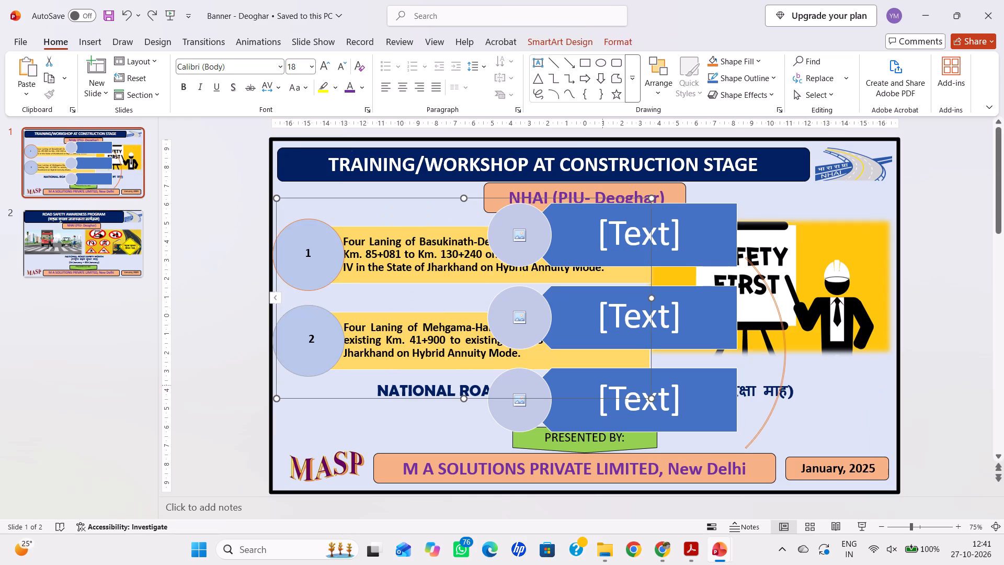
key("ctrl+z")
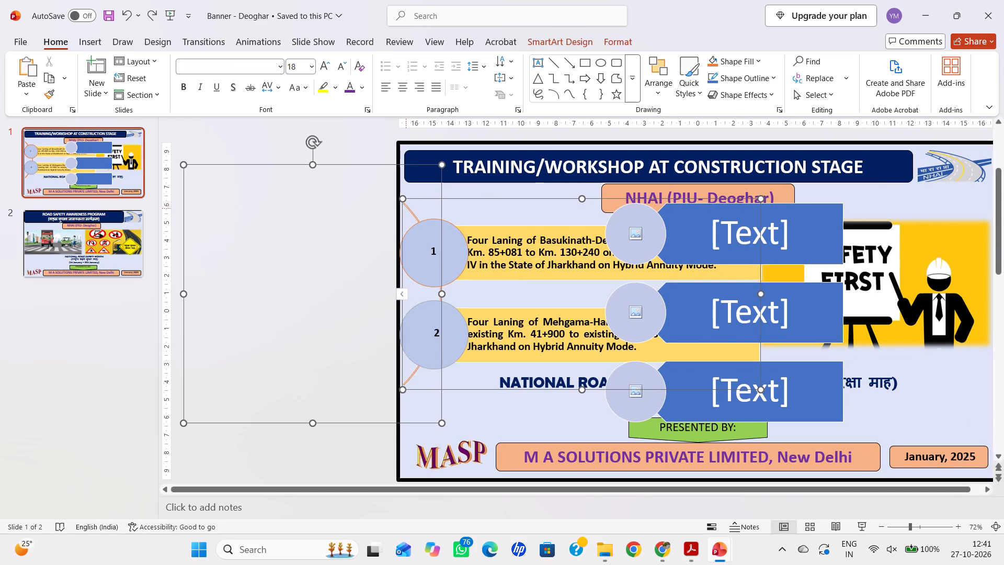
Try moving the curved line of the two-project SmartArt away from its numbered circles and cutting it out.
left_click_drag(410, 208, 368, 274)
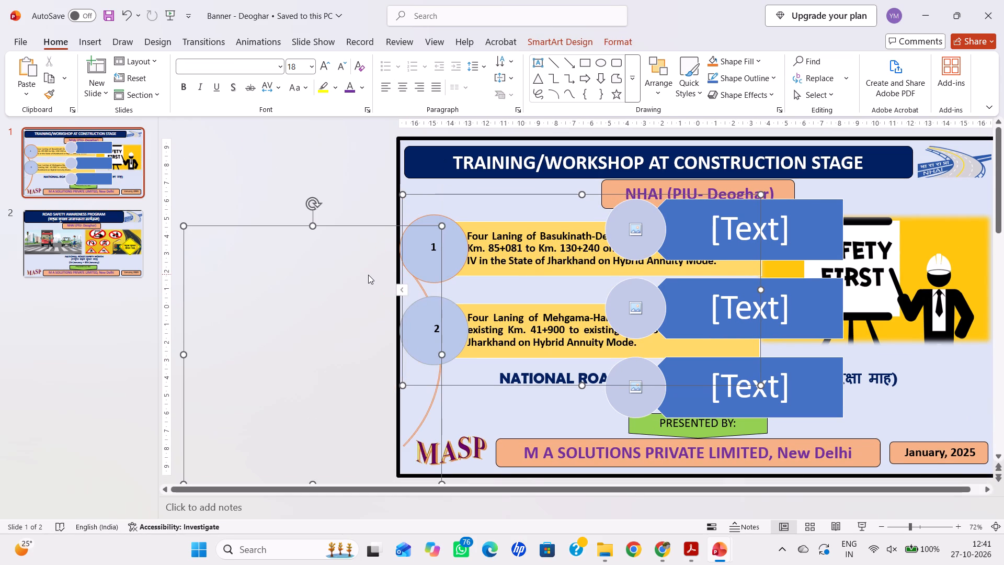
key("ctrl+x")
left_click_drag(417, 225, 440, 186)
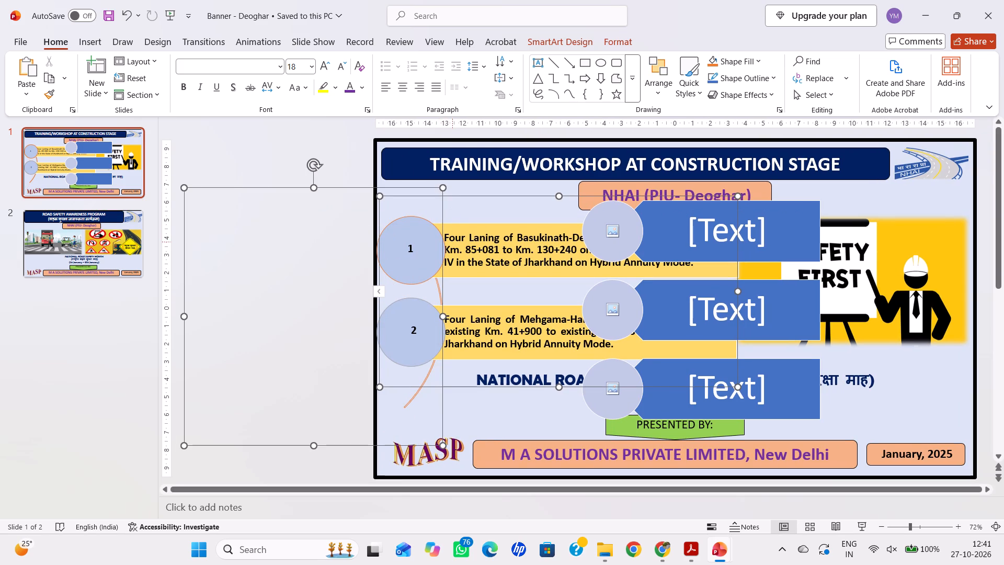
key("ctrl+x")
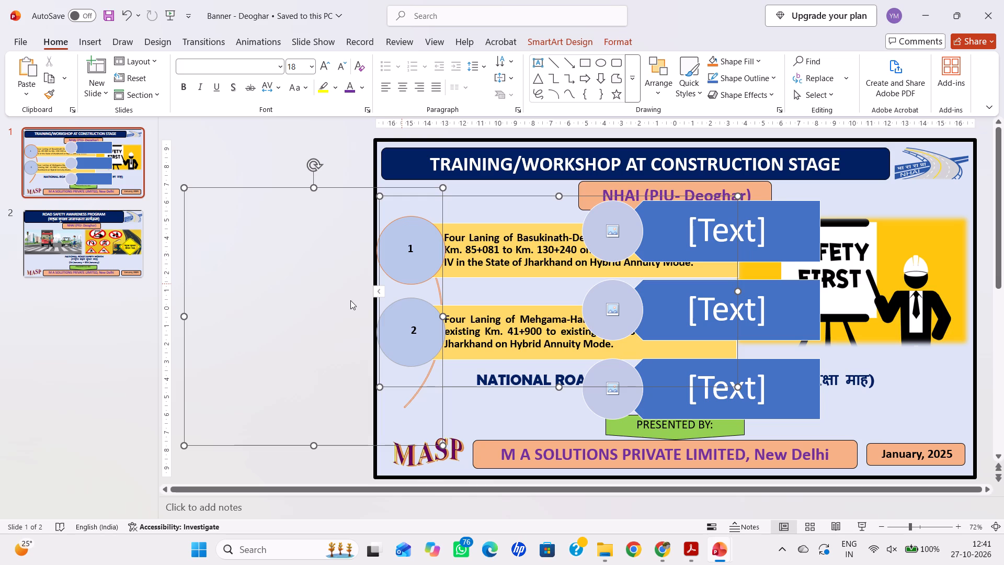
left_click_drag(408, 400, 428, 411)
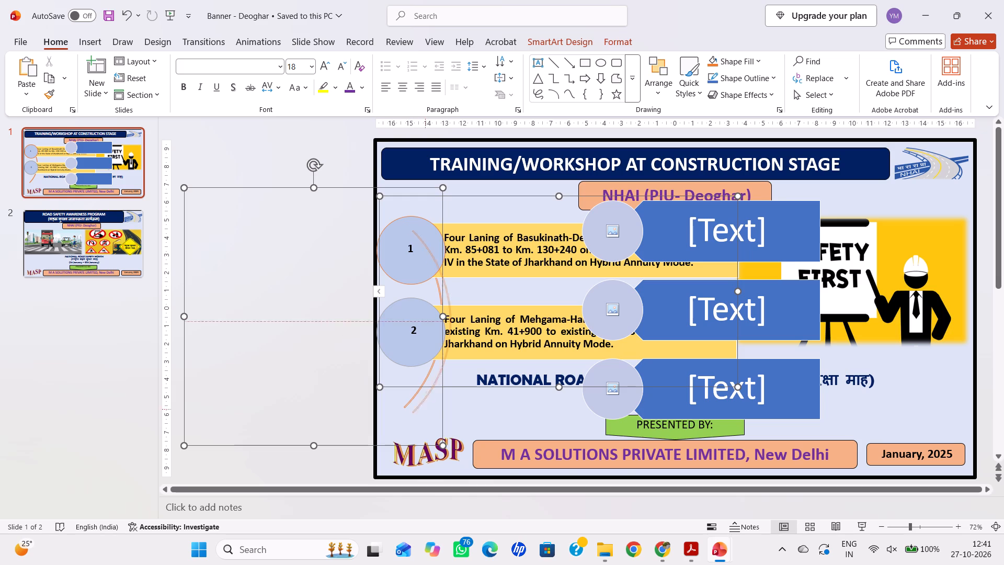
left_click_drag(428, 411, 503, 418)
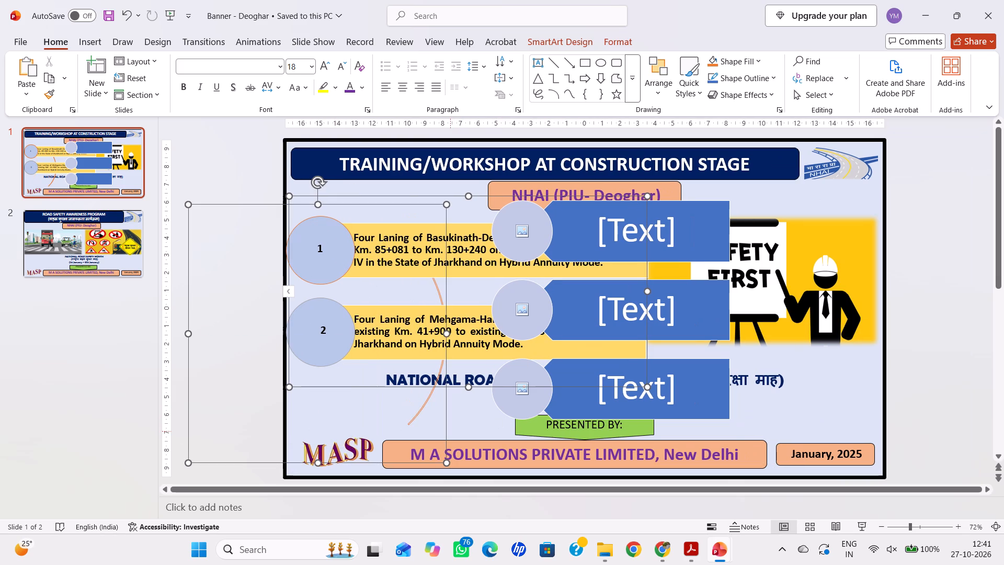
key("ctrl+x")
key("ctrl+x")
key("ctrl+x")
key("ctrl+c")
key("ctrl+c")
Delete the two-project SmartArt from slide 1, together with the loose number labels 1 and 2.
left_click(439, 196)
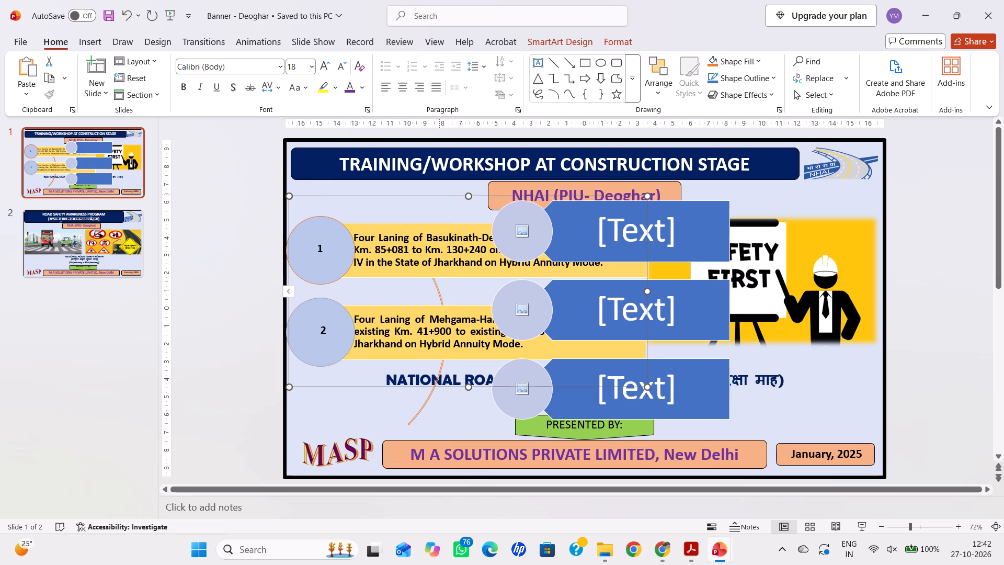
key("BackSpace")
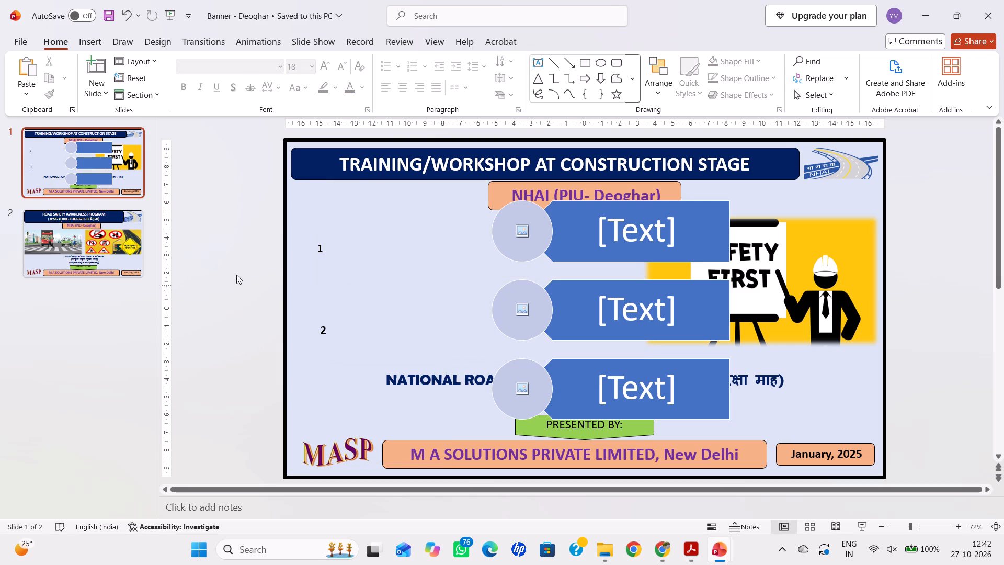
left_click(318, 246)
key("BackSpace")
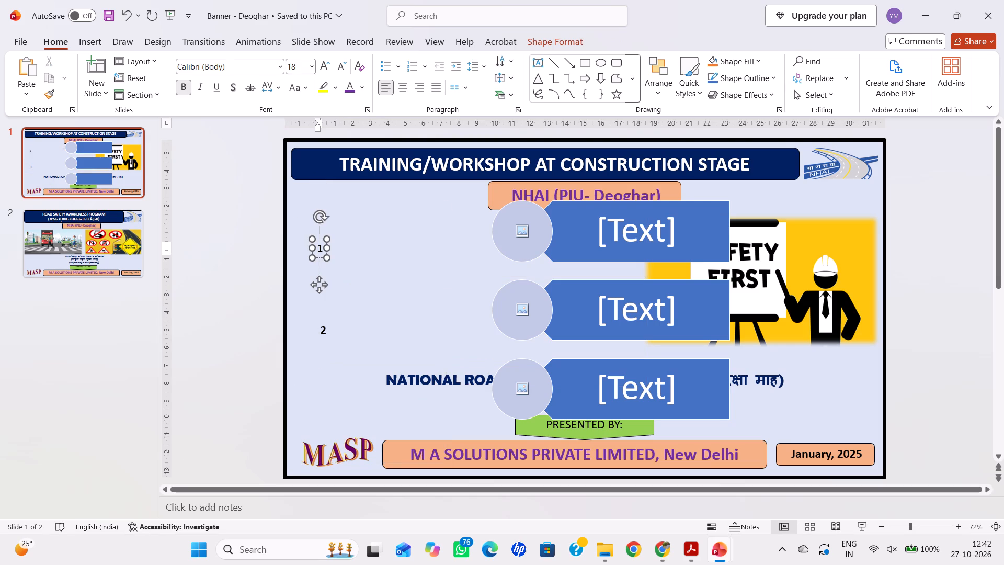
left_click(320, 284)
key("BackSpace")
left_click(329, 326)
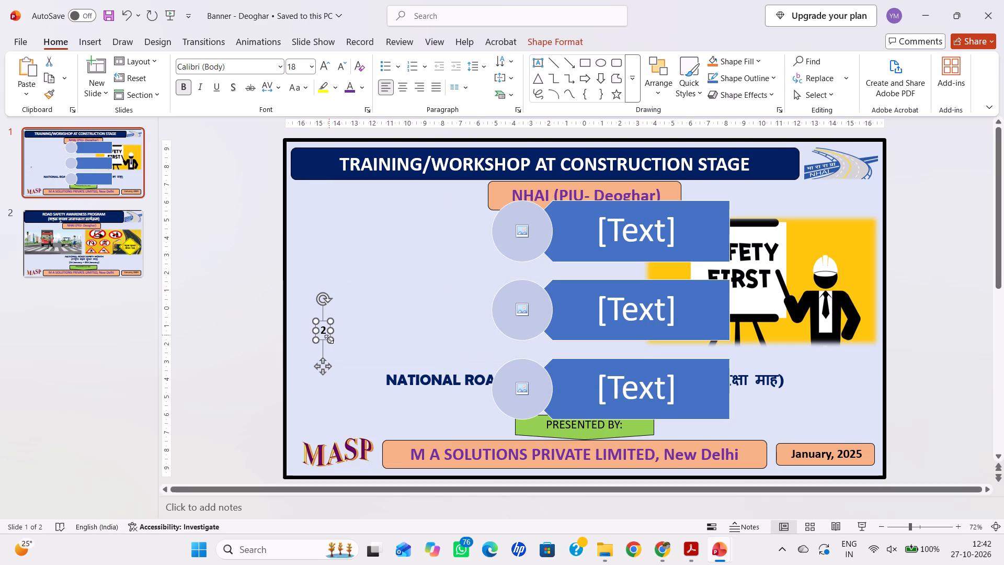
left_click(327, 368)
key("BackSpace")
Move the picture accent list to the left side of the slide, just below the NHAI (PIU- Deoghar) box.
left_click(561, 220)
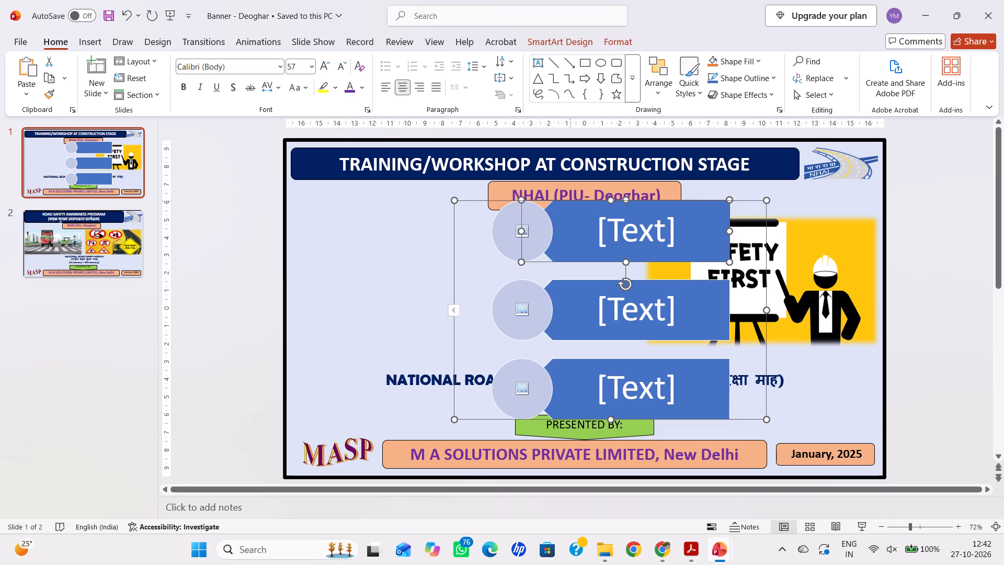
left_click_drag(462, 199, 358, 217)
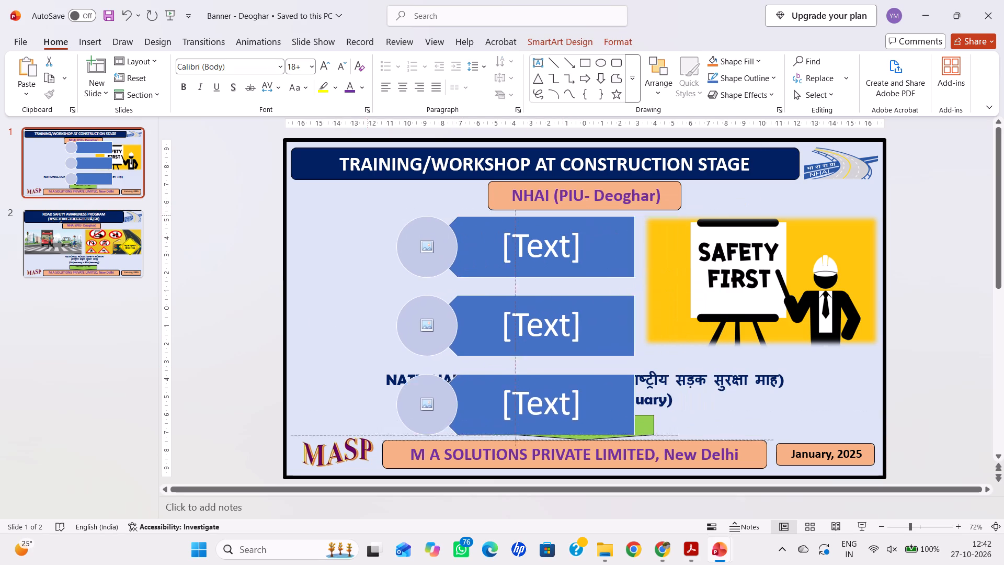
left_click_drag(358, 217, 284, 209)
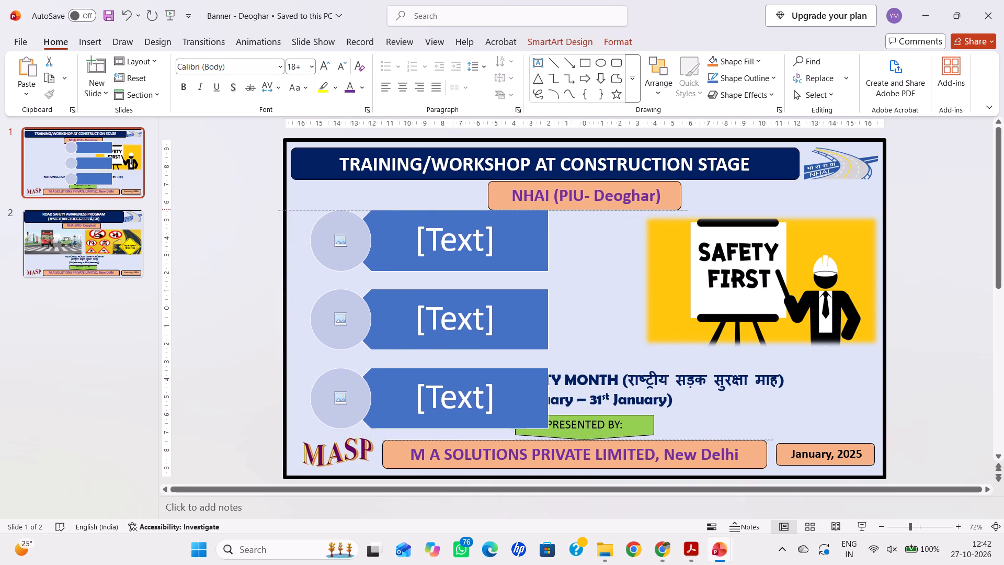
left_click_drag(284, 209, 265, 210)
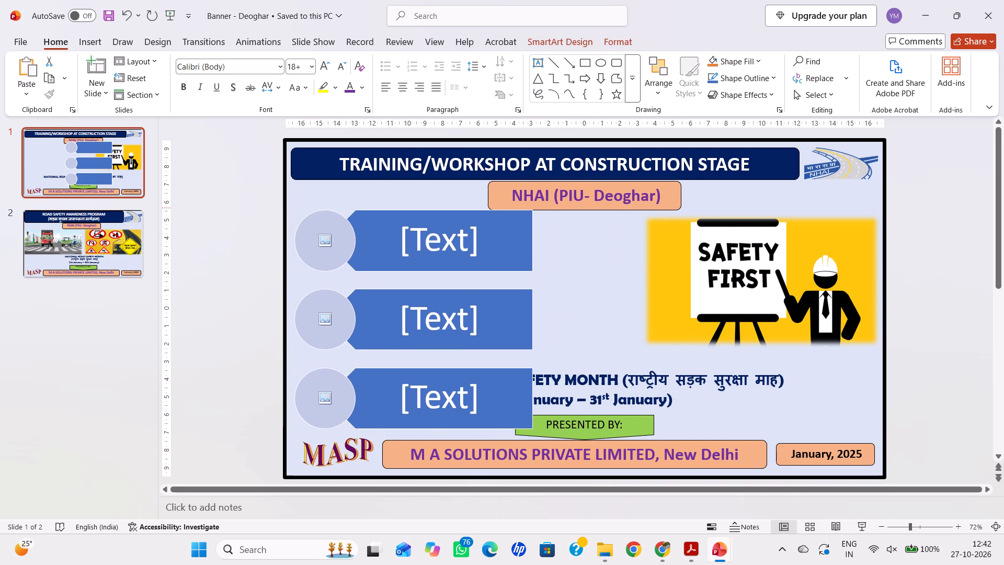
left_click_drag(265, 210, 264, 215)
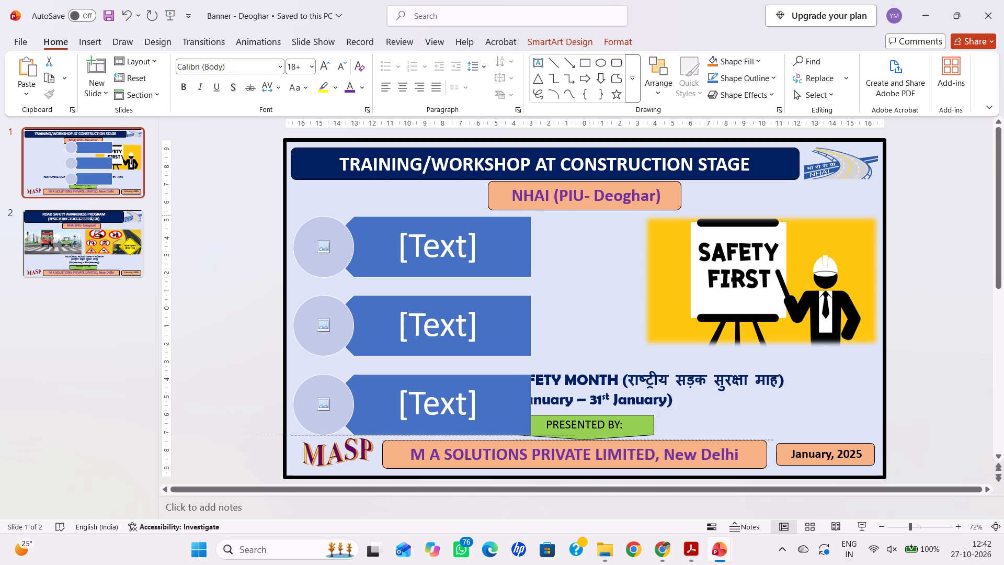
left_click_drag(264, 215, 264, 212)
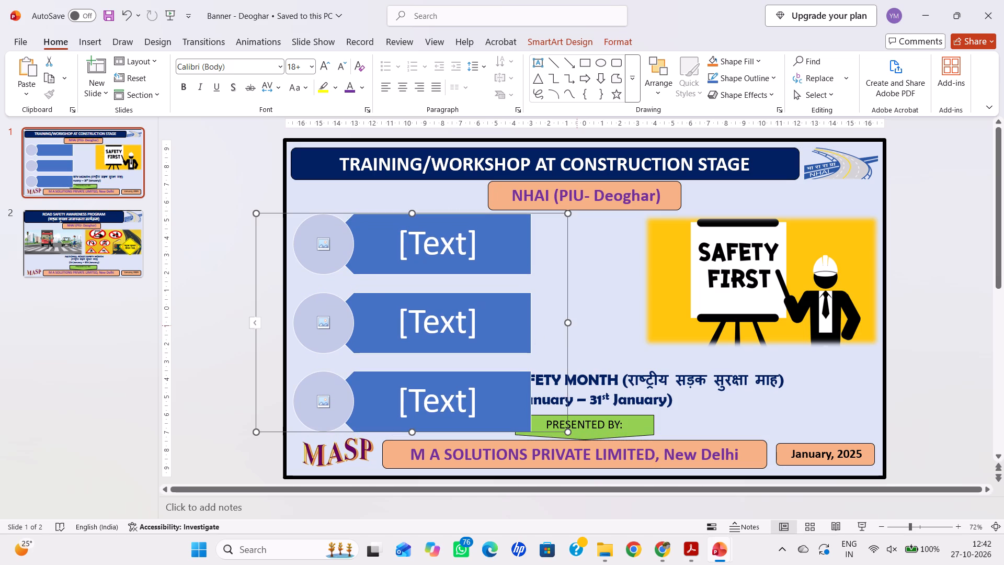
Resize the picture accent list so it reaches the Safety First picture and ends above the National Road Safety Month line.
left_click_drag(570, 323, 649, 328)
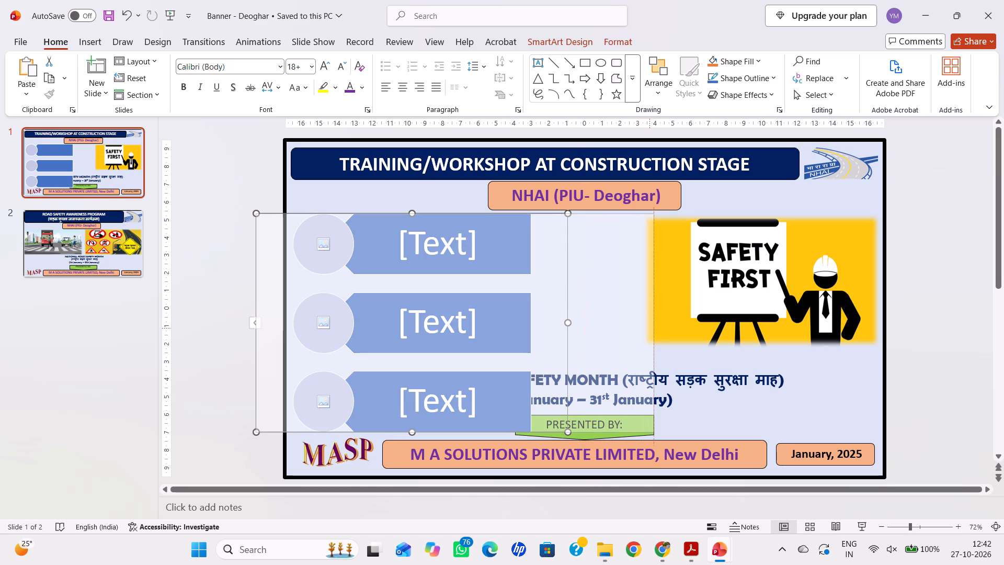
left_click_drag(649, 328, 649, 328)
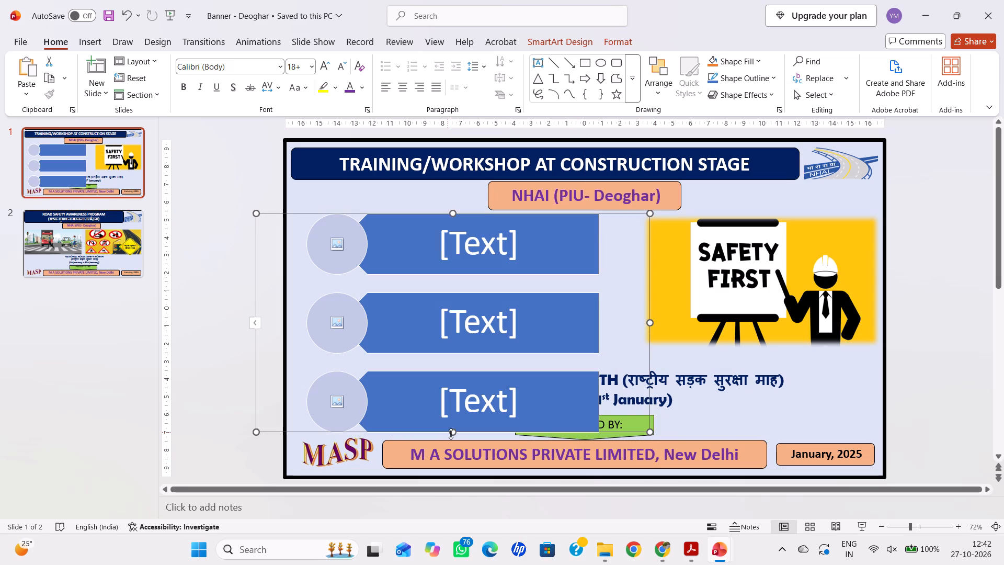
left_click_drag(451, 434, 441, 367)
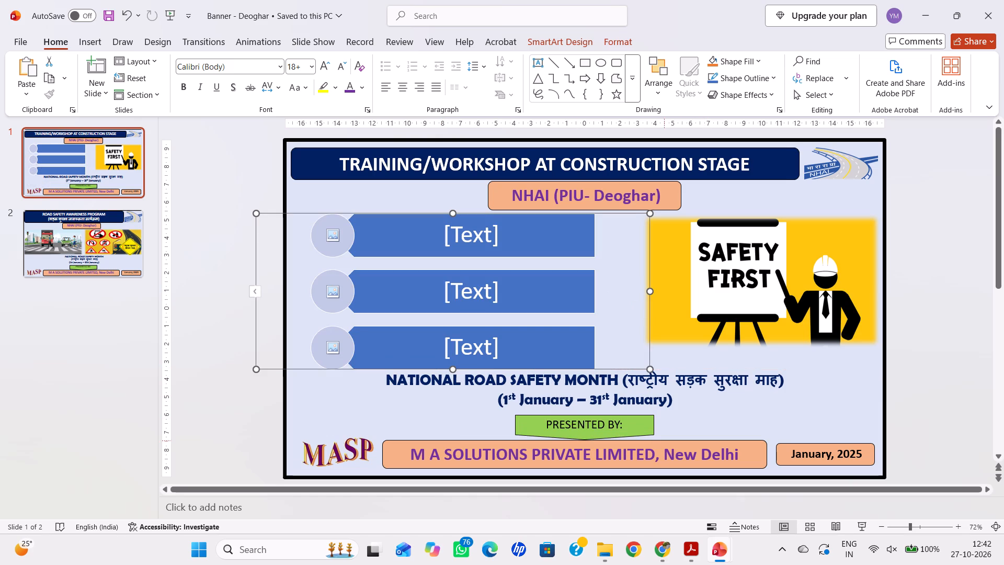
left_click(910, 363)
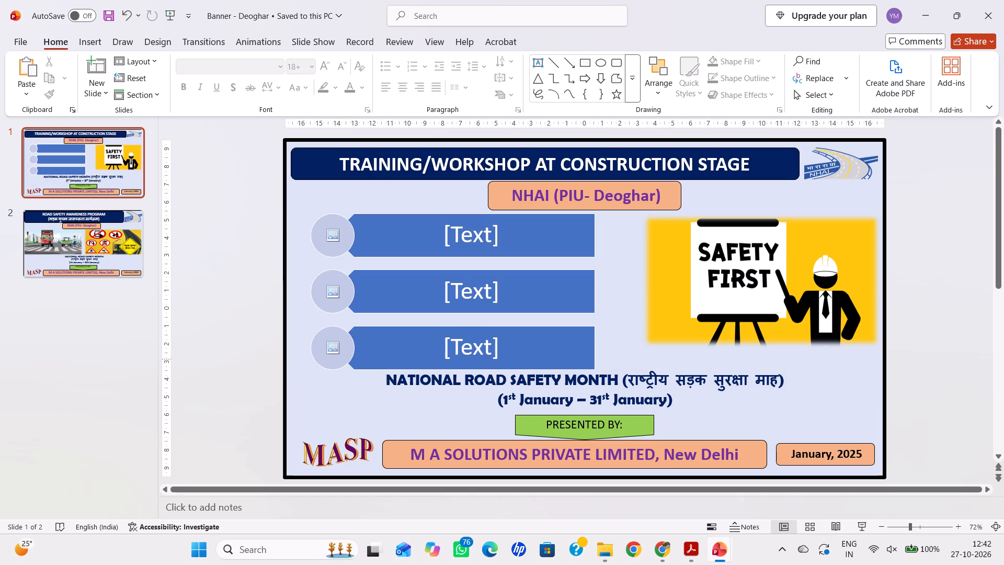
Nudge the Safety First picture slightly right and up on the slide.
left_click(767, 263)
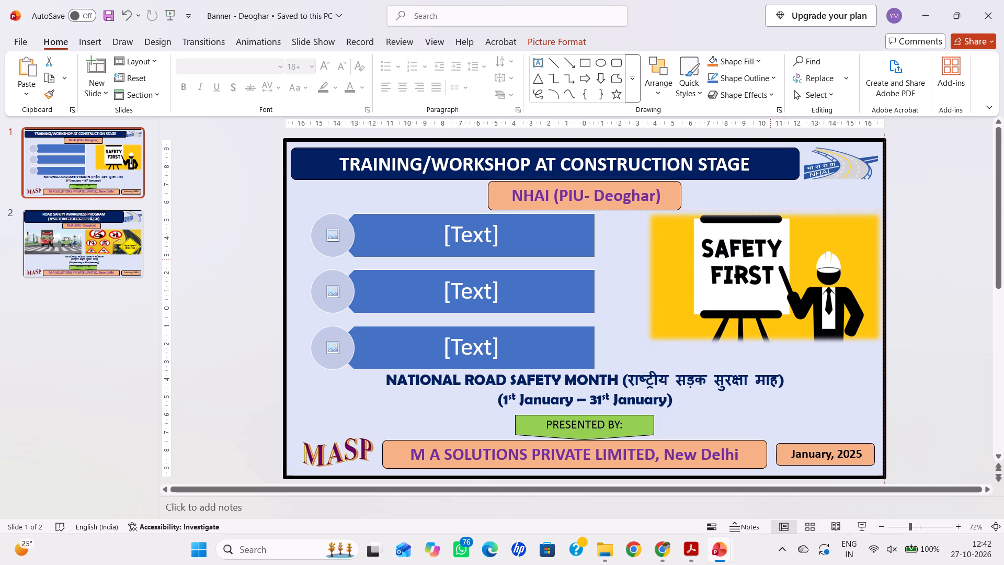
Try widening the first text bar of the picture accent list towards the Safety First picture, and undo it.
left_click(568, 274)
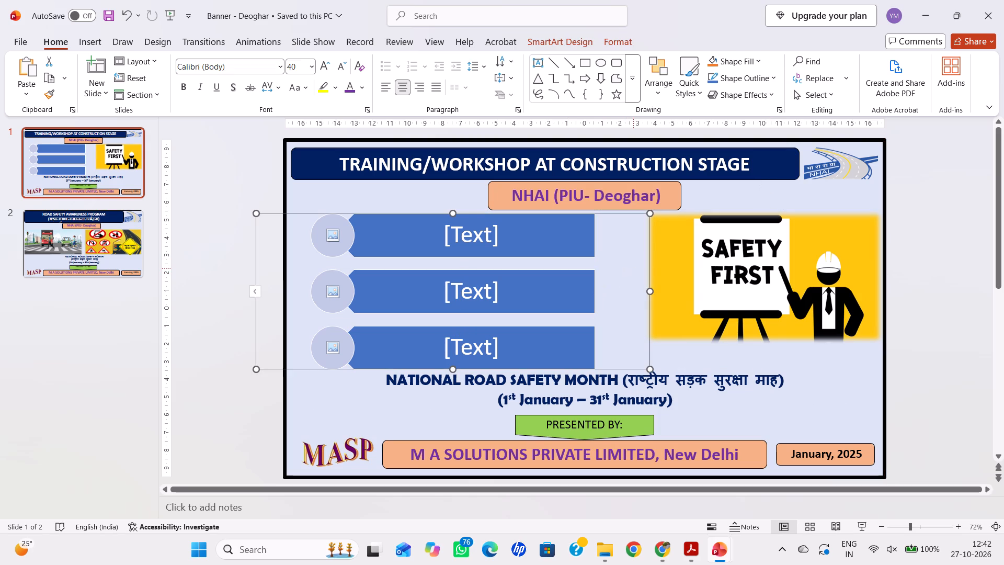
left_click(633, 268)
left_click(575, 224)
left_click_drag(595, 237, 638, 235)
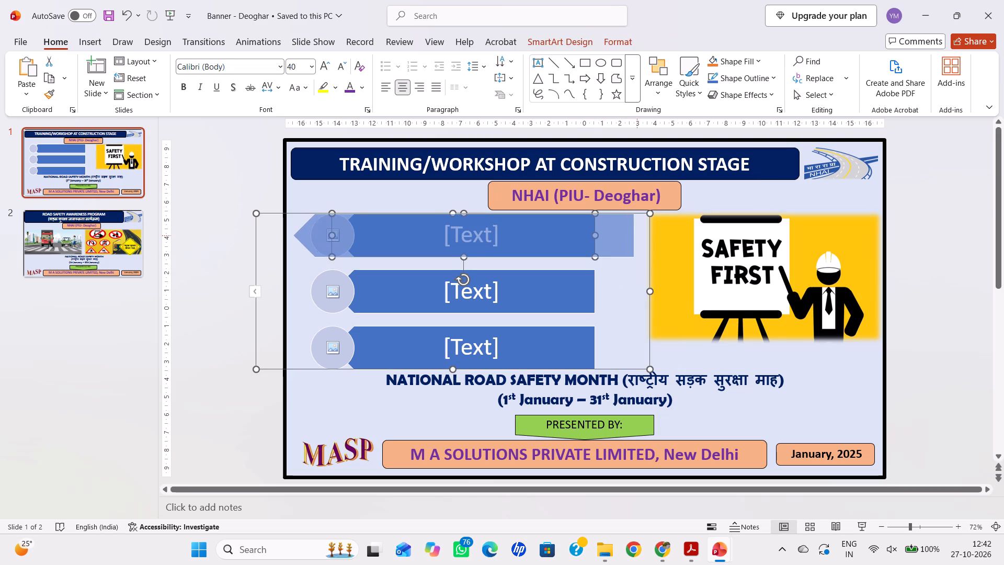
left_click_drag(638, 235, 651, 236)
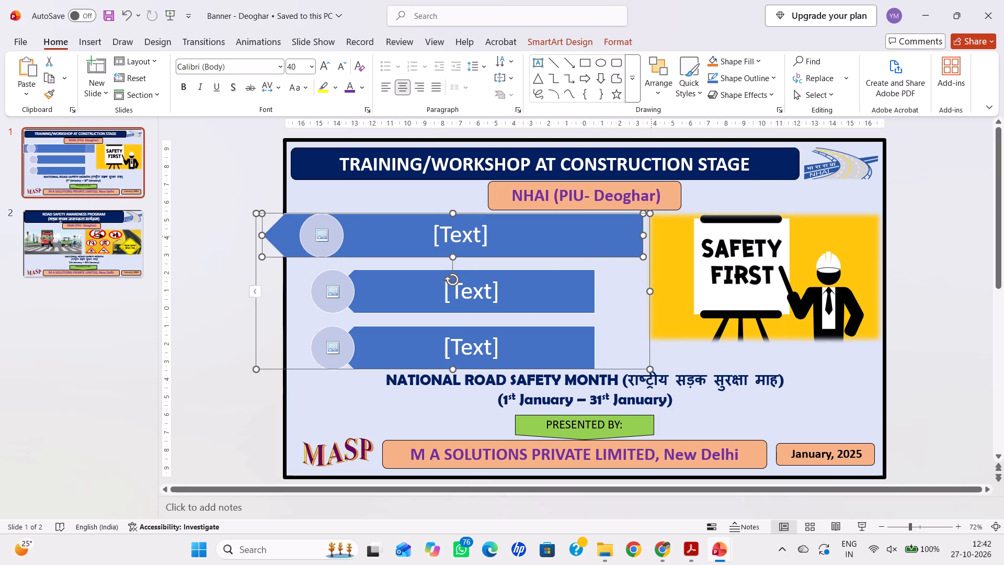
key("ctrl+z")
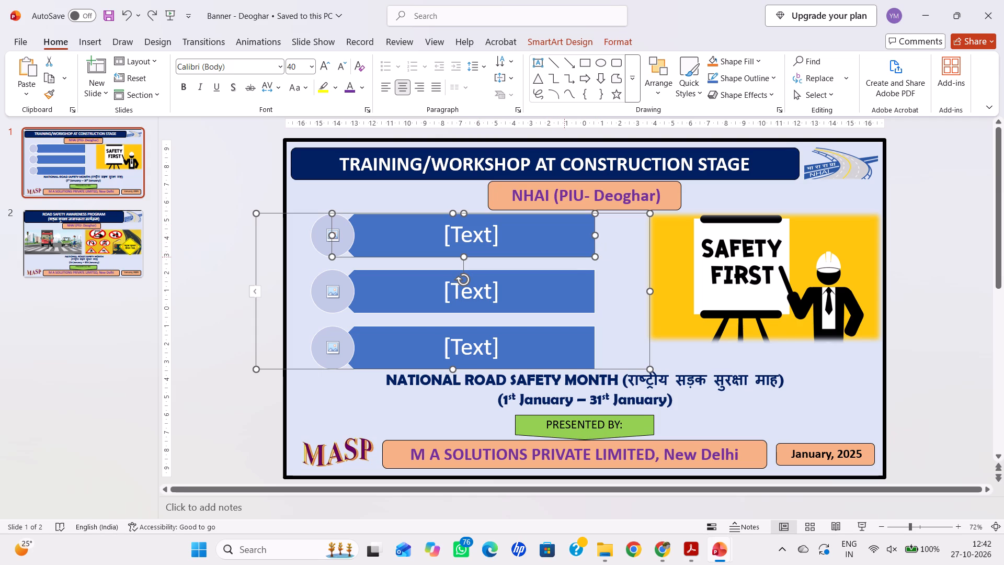
Shift and lengthen the first text bar so it spans from its picture circle almost to the Safety First picture.
left_click_drag(564, 257, 618, 257)
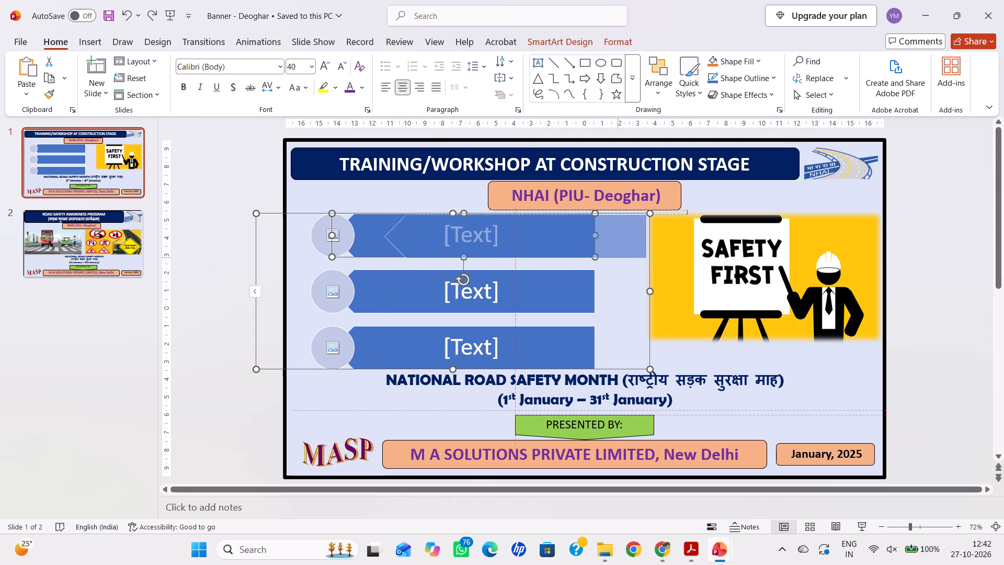
left_click_drag(618, 257, 618, 256)
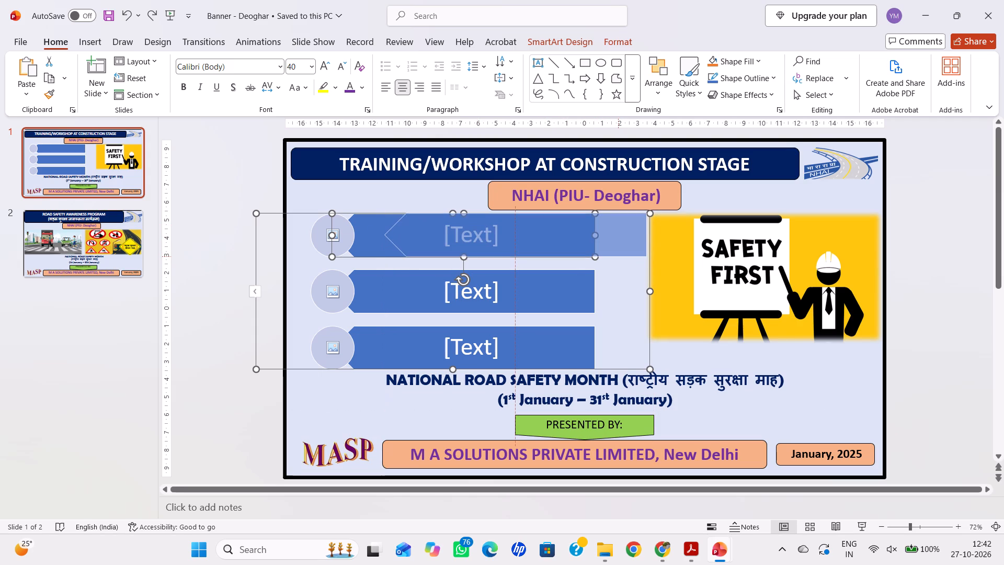
left_click_drag(618, 256, 618, 258)
left_click_drag(385, 238, 366, 247)
left_click_drag(536, 257, 521, 260)
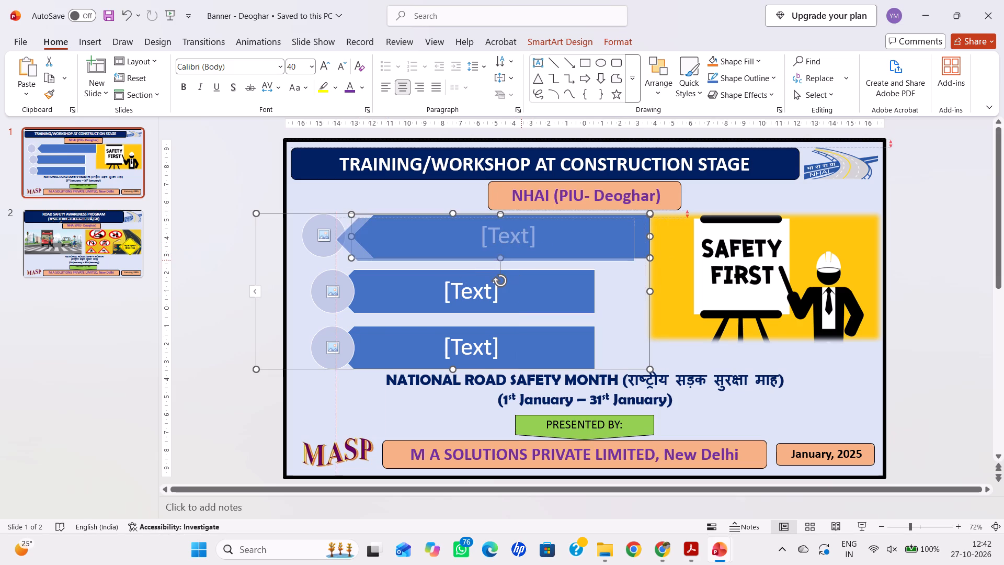
left_click_drag(521, 260, 526, 257)
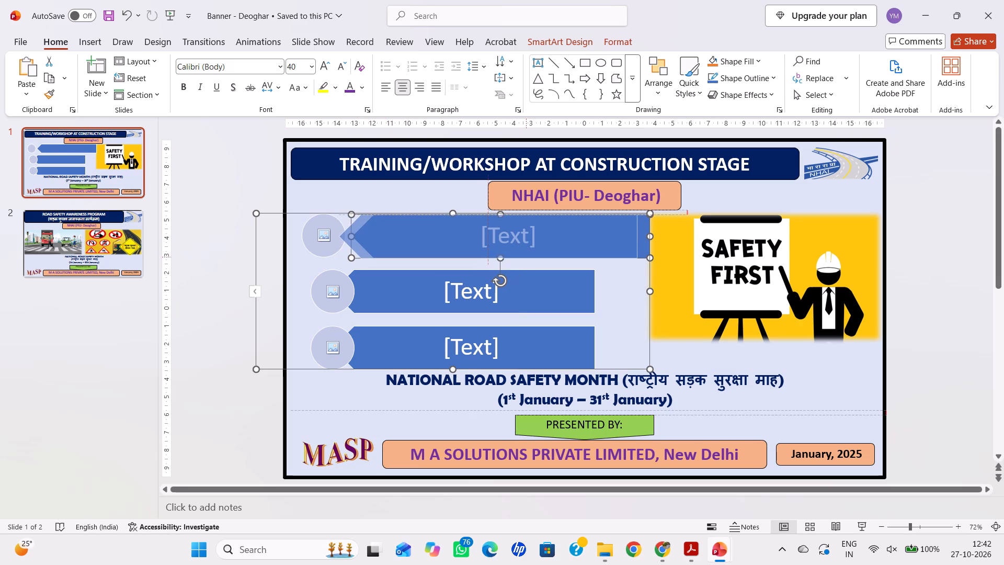
left_click_drag(526, 257, 528, 257)
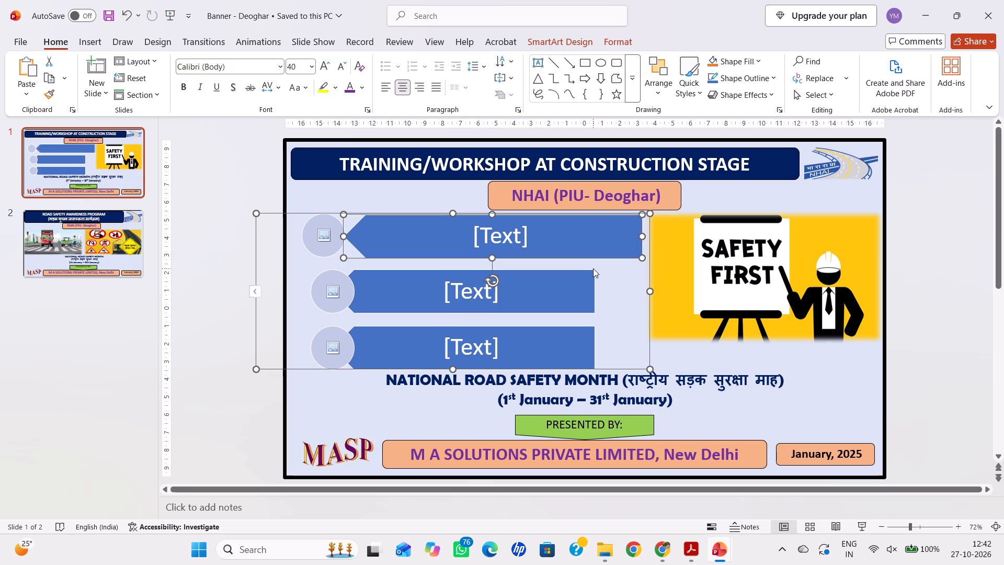
Select the second text bar of the picture accent list.
left_click(623, 287)
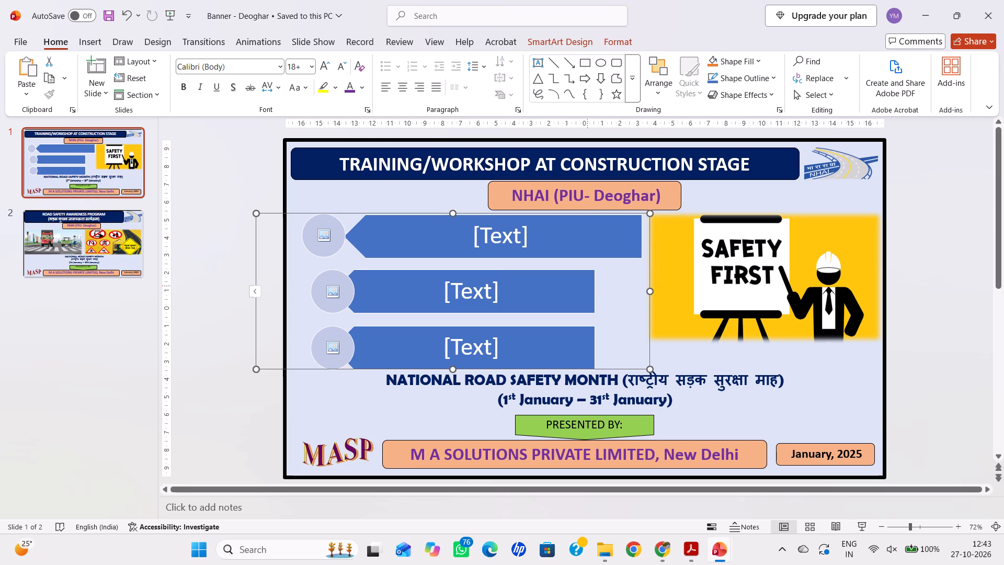
left_click(570, 269)
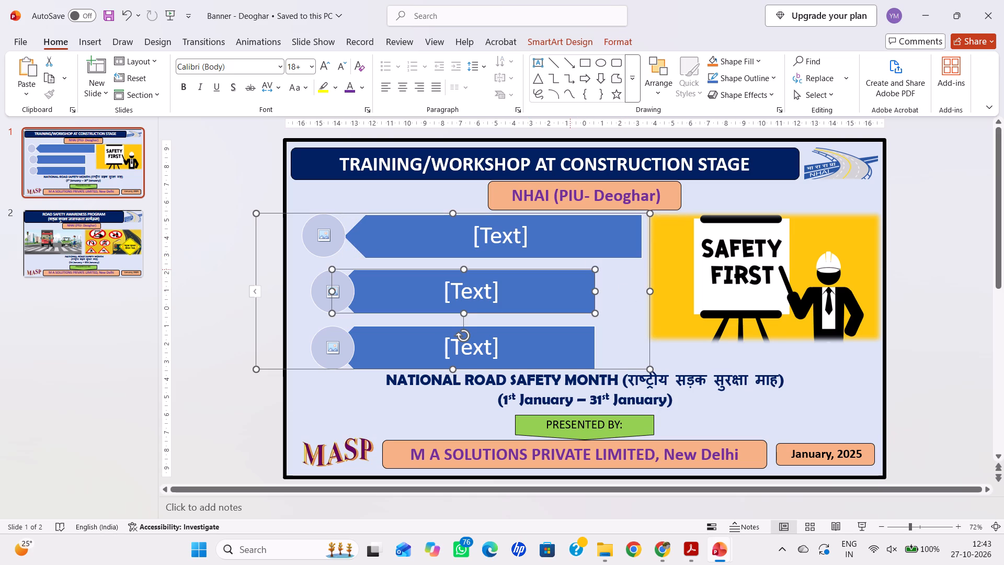
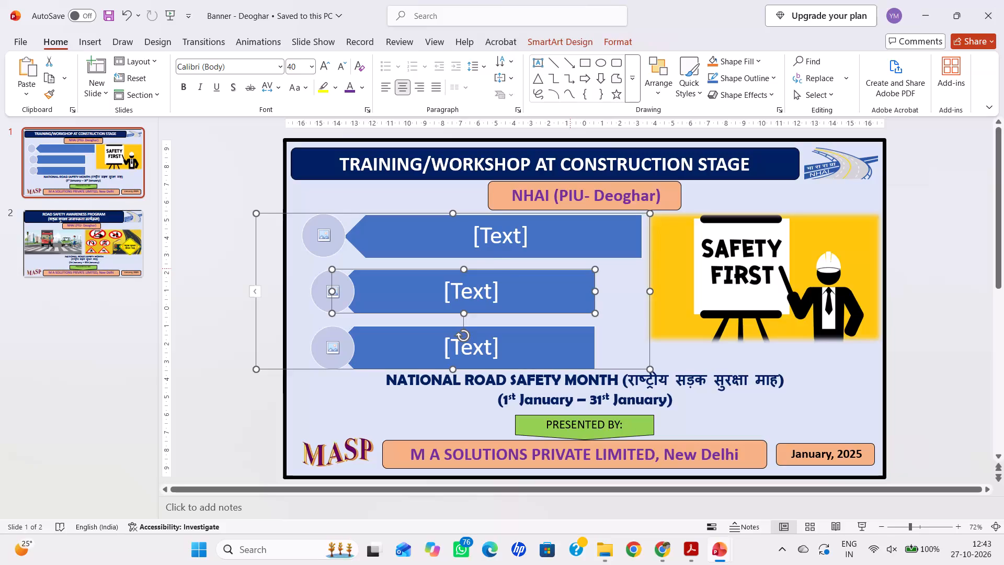
Undo the shifting and lengthening of the first text bar in the picture accent list, and deselect the graphic.
key("ctrl+z")
key("ctrl+z")
key("ctrl+z")
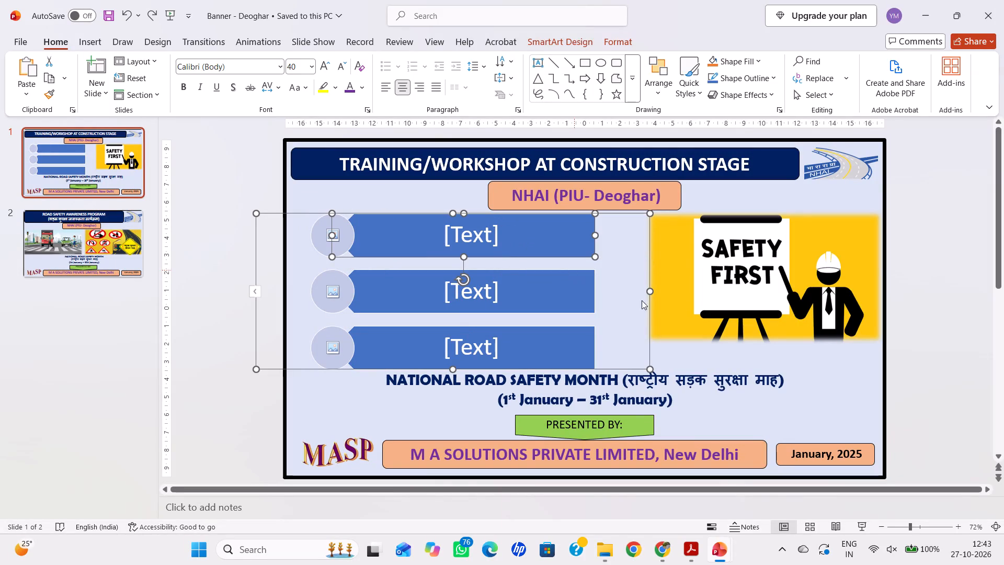
left_click(902, 378)
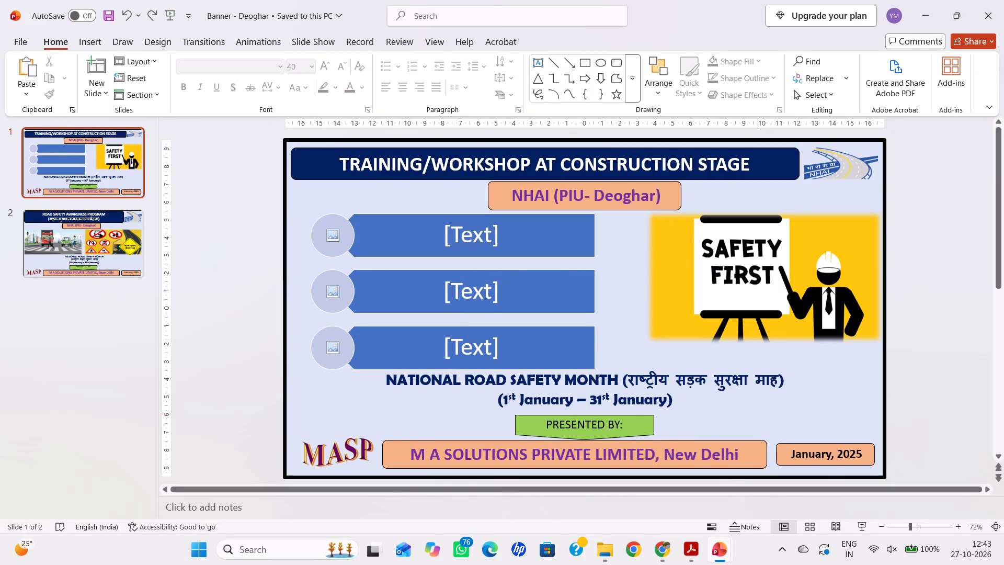
Save the banner presentation.
key("ctrl+s")
Compare the layout of the construction-stage workshop slide with the Road Safety Awareness Program slide.
scroll(756, 416, "down", 1)
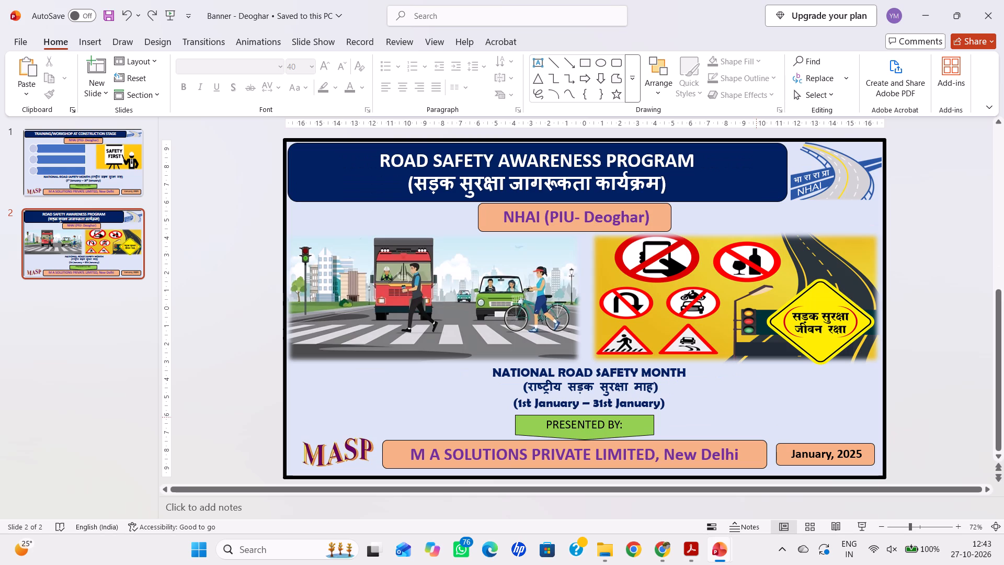
scroll(756, 417, "up", 1)
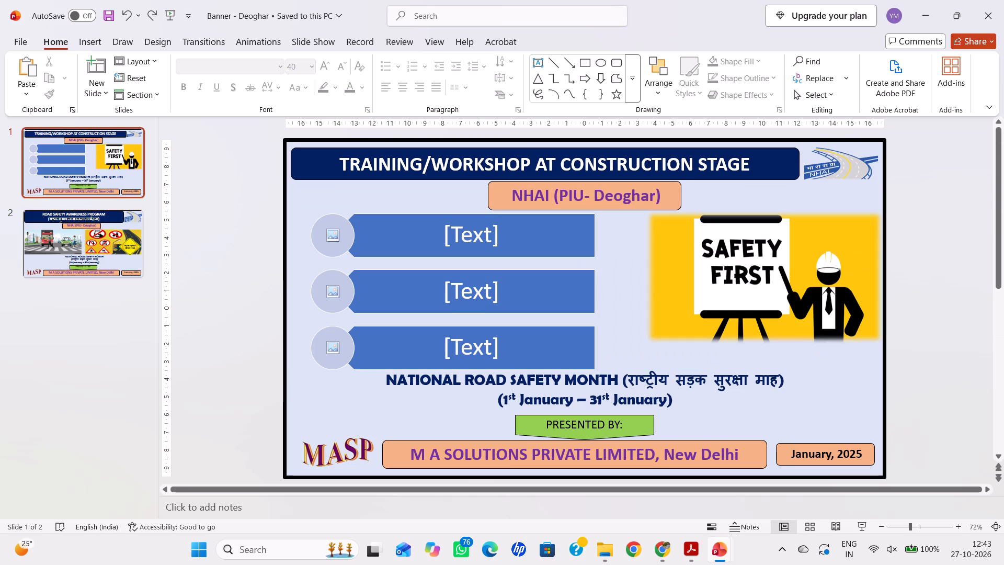
scroll(756, 417, "down", 1)
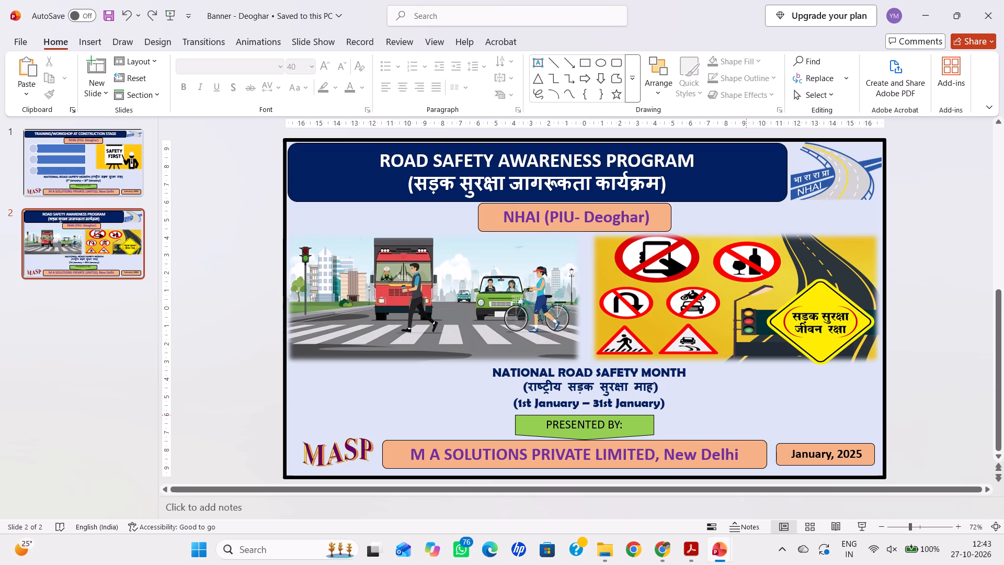
scroll(746, 414, "up", 1)
scroll(746, 414, "down", 1)
scroll(746, 414, "up", 1)
scroll(746, 414, "down", 2)
scroll(746, 414, "up", 1)
scroll(746, 414, "down", 1)
scroll(746, 414, "up", 1)
scroll(747, 414, "down", 1)
scroll(747, 414, "up", 1)
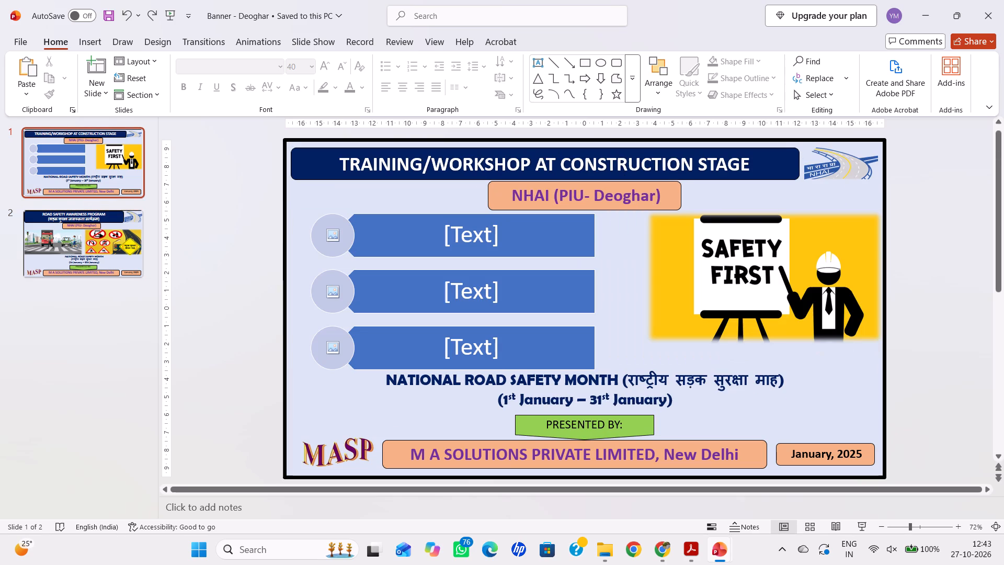
scroll(750, 412, "down", 1)
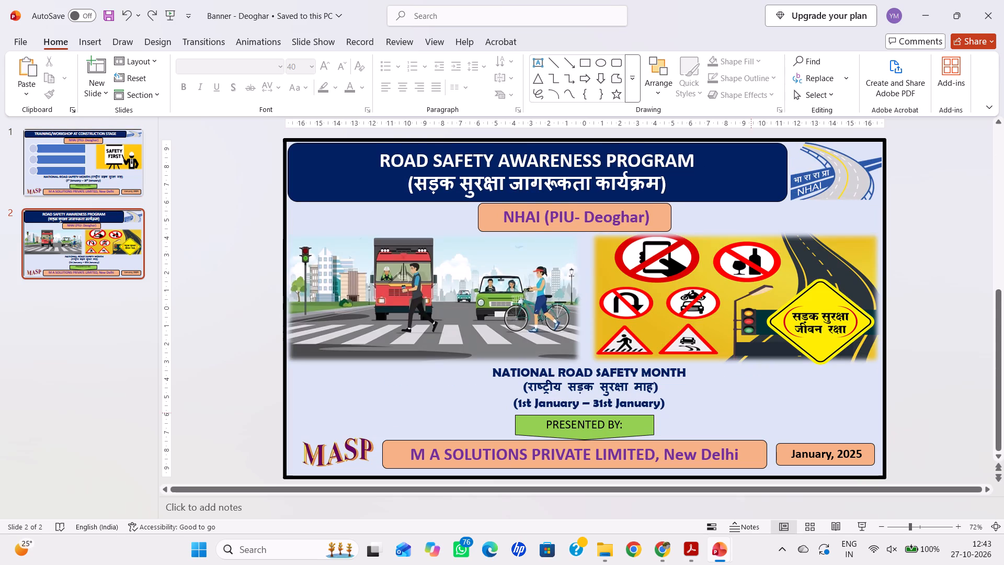
scroll(751, 413, "up", 1)
scroll(751, 414, "down", 1)
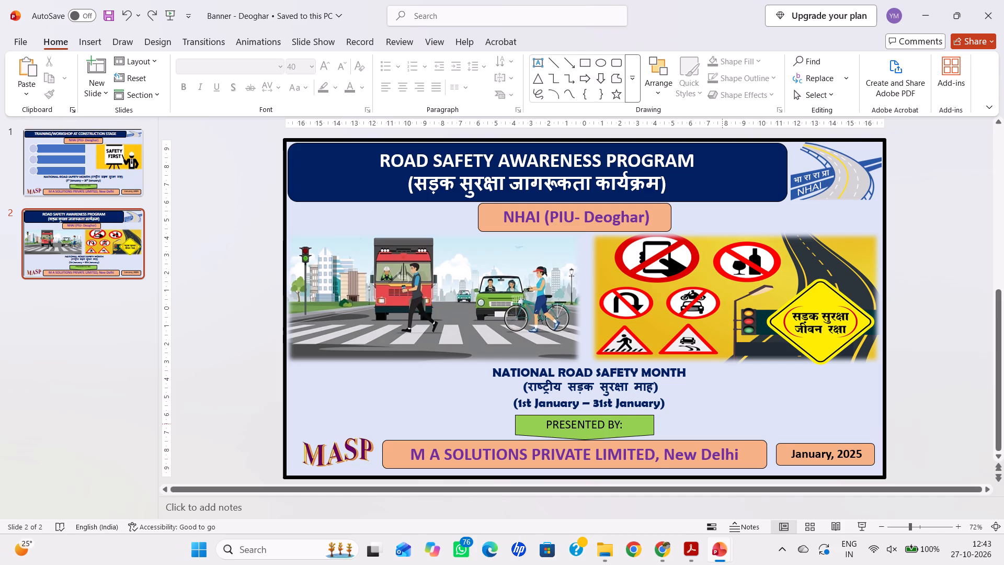
scroll(722, 425, "up", 1)
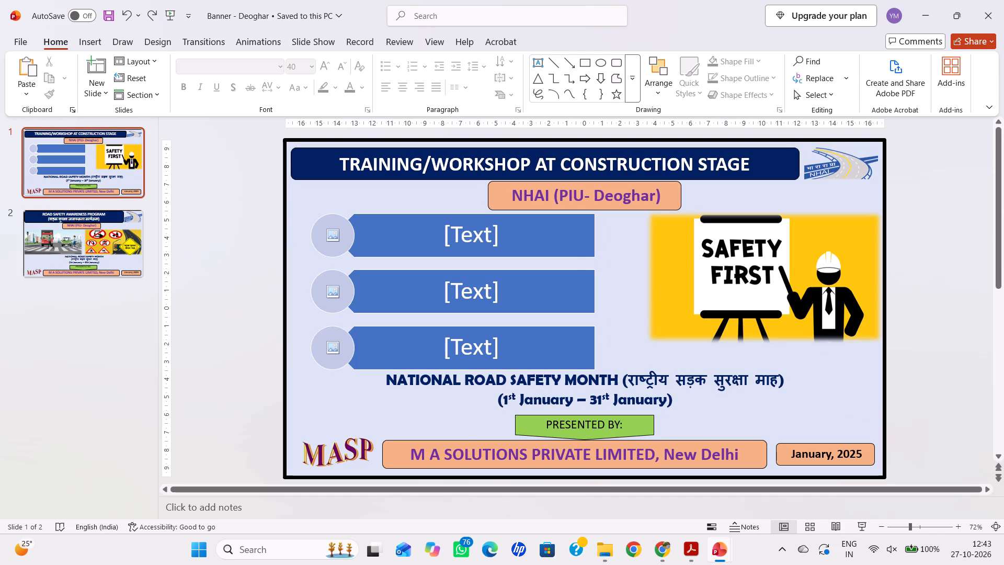
scroll(733, 450, "down", 1)
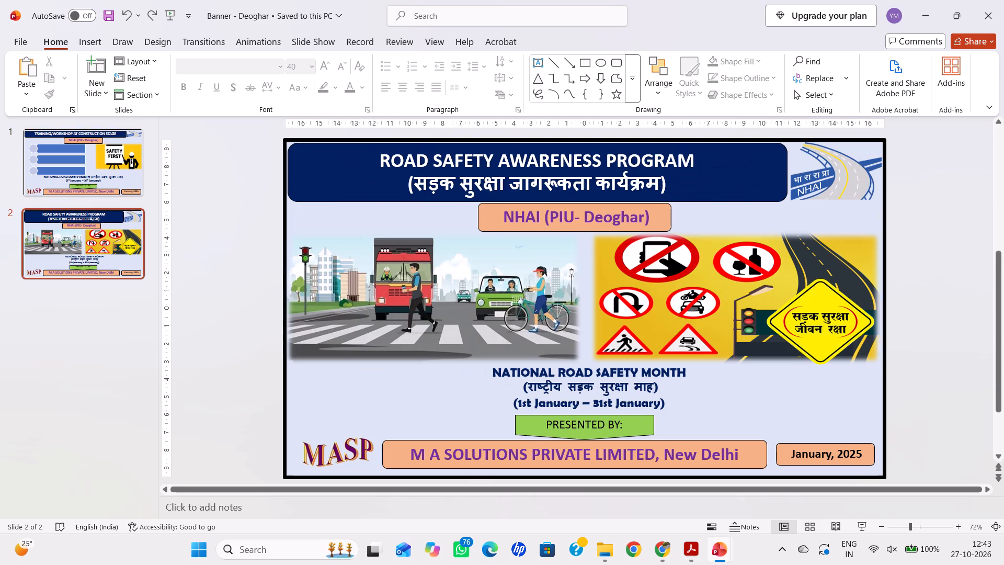
scroll(733, 450, "up", 1)
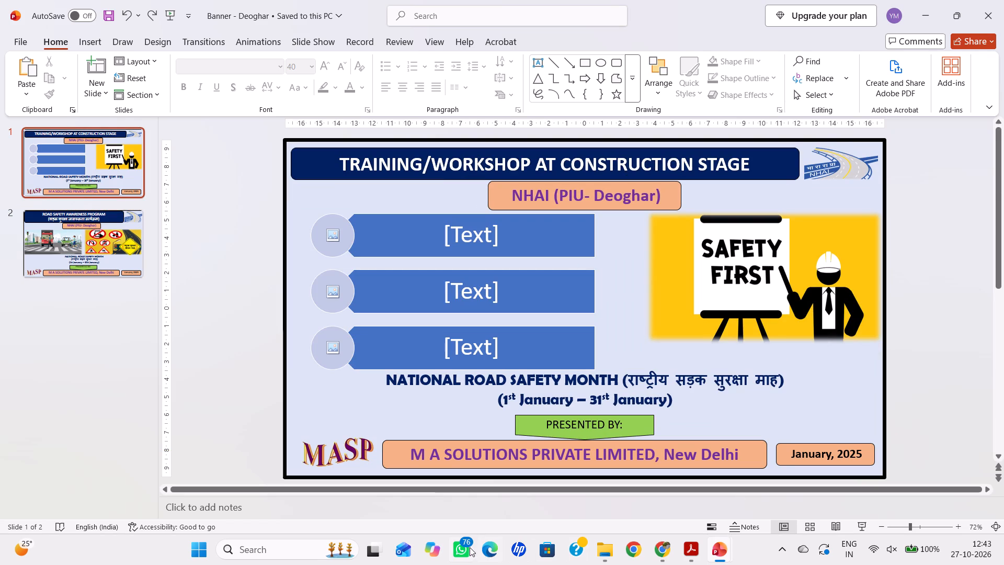
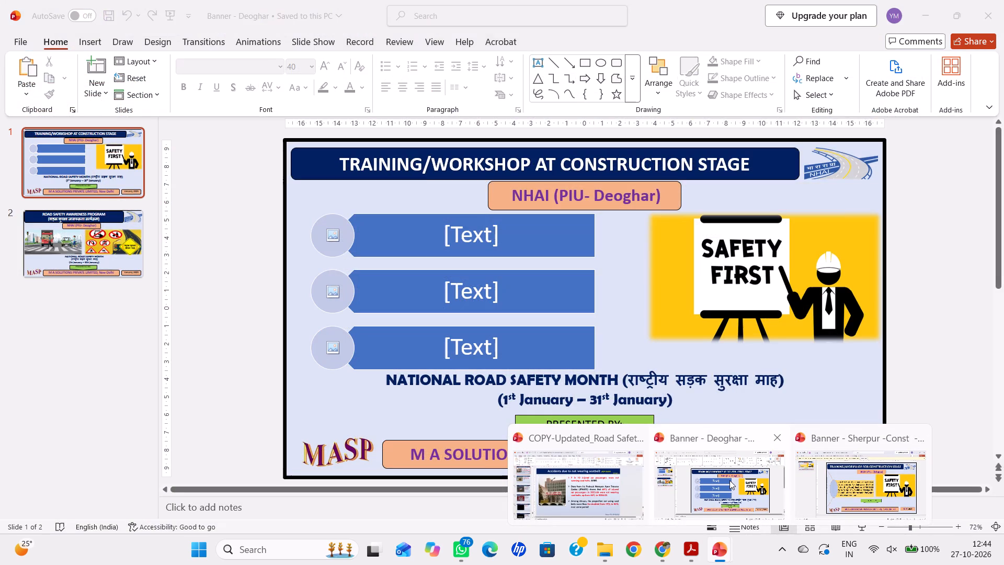
Return to the Deoghar banner and delete the National Road Safety Month text box from the construction-stage slide.
left_click(729, 480)
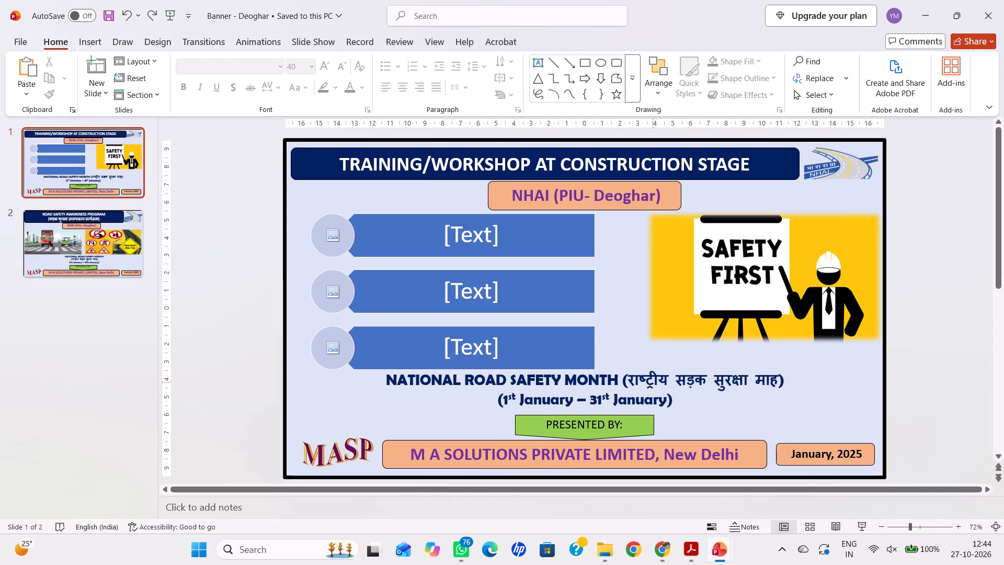
left_click(653, 382)
left_click(651, 368)
key("BackSpace")
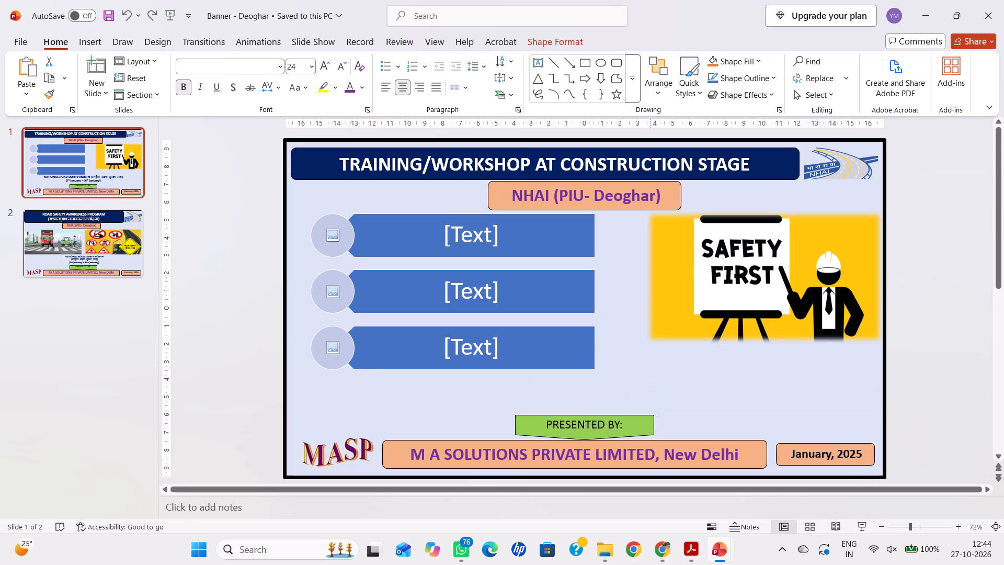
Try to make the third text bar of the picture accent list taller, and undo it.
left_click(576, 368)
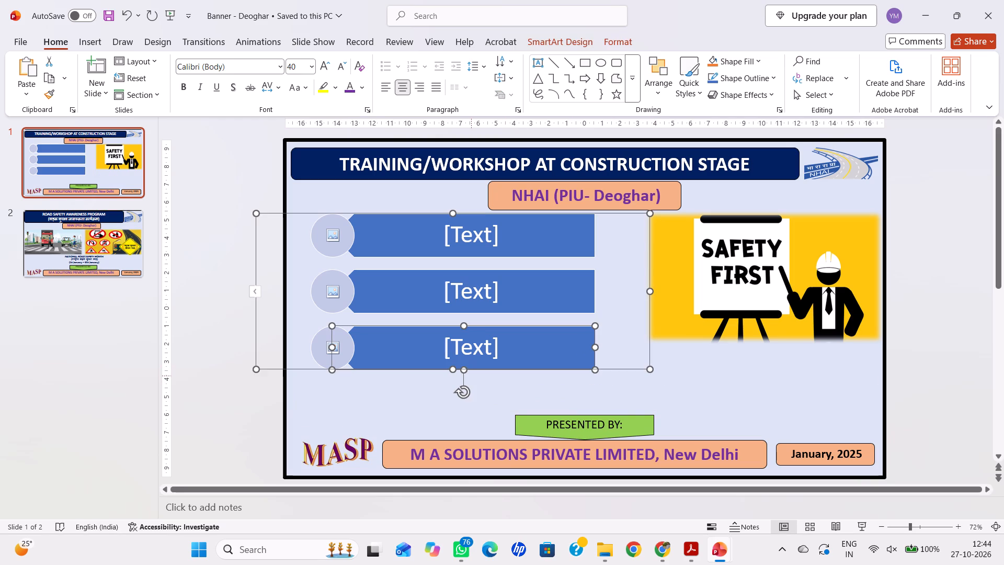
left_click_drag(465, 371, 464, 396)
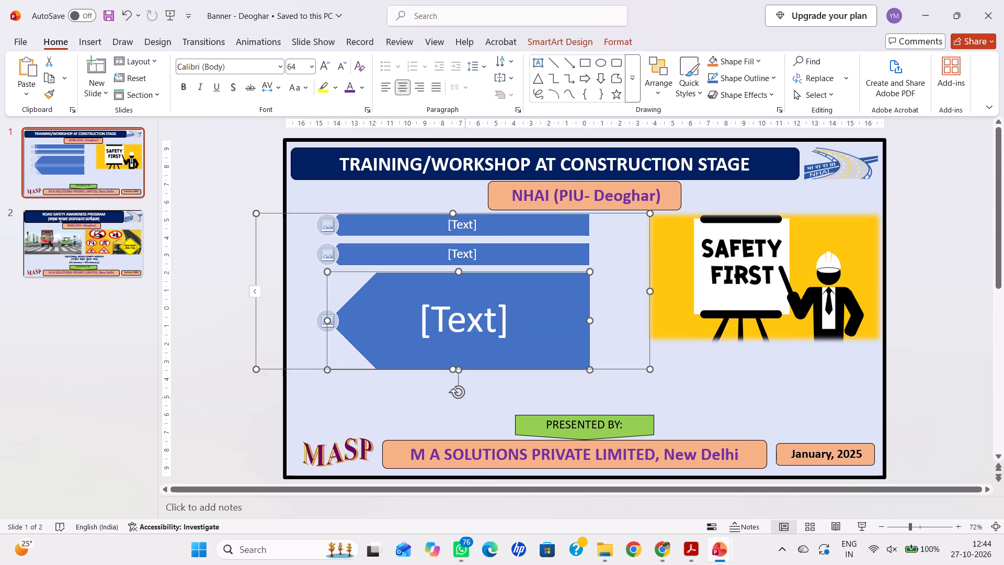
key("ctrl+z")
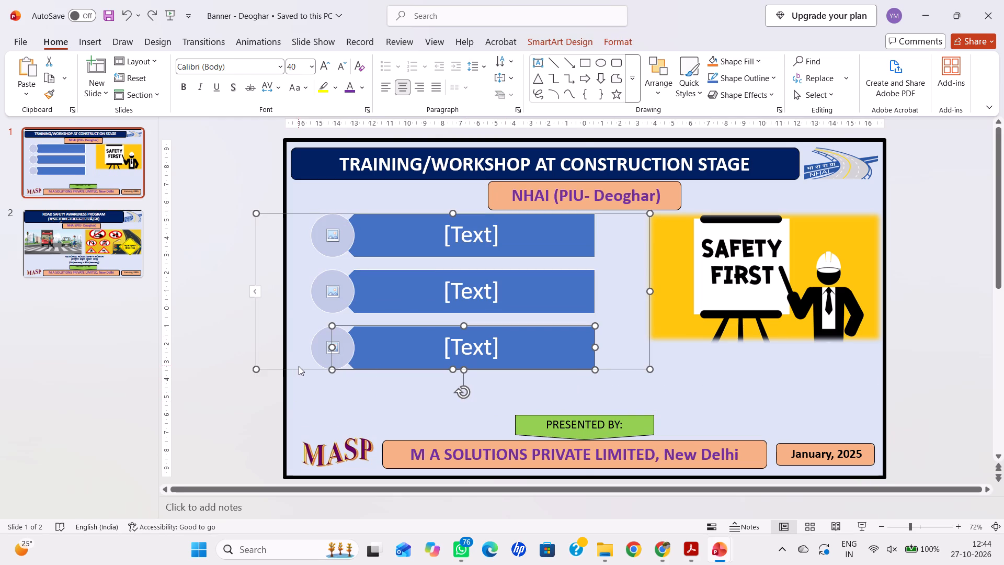
Extend the whole picture accent list graphic downward to just above the PRESENTED BY label.
left_click(302, 371)
left_click(278, 306)
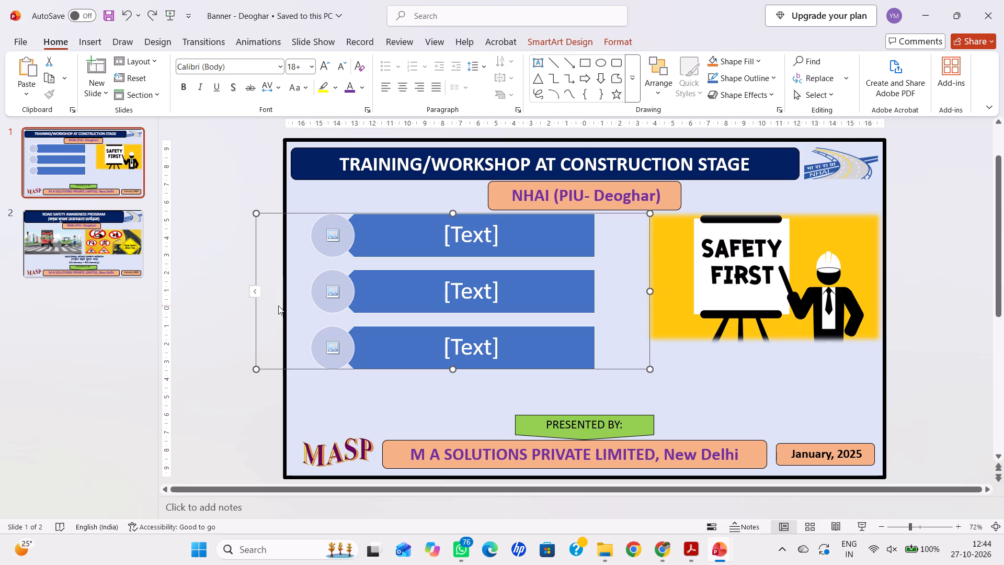
left_click_drag(453, 370, 453, 376)
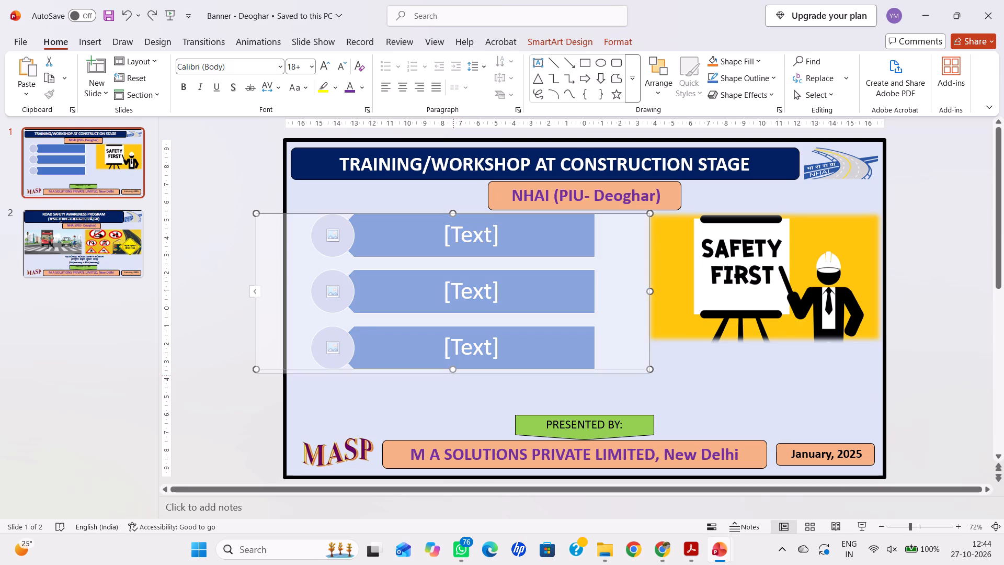
left_click_drag(453, 376, 451, 410)
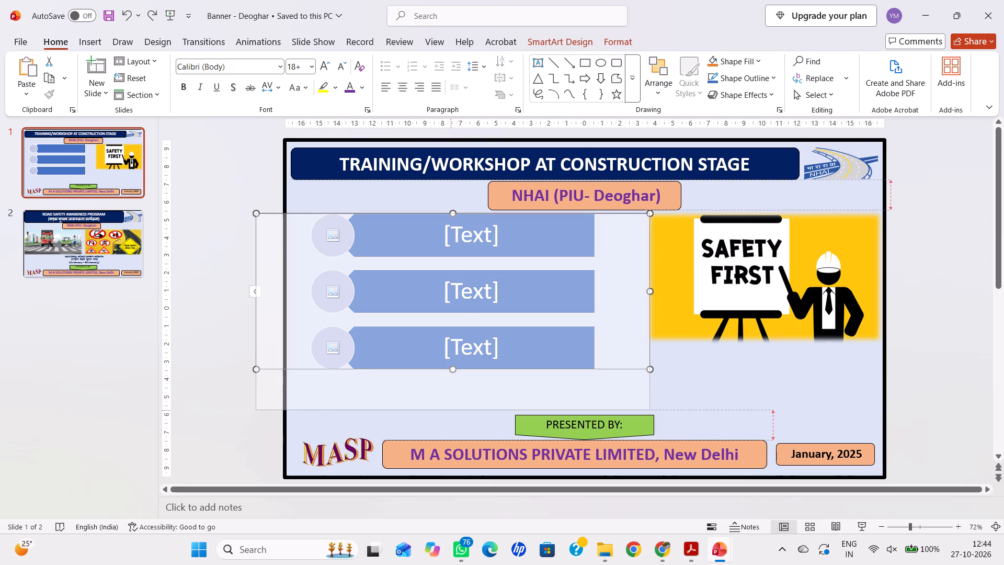
left_click_drag(451, 410, 451, 411)
left_click(959, 391)
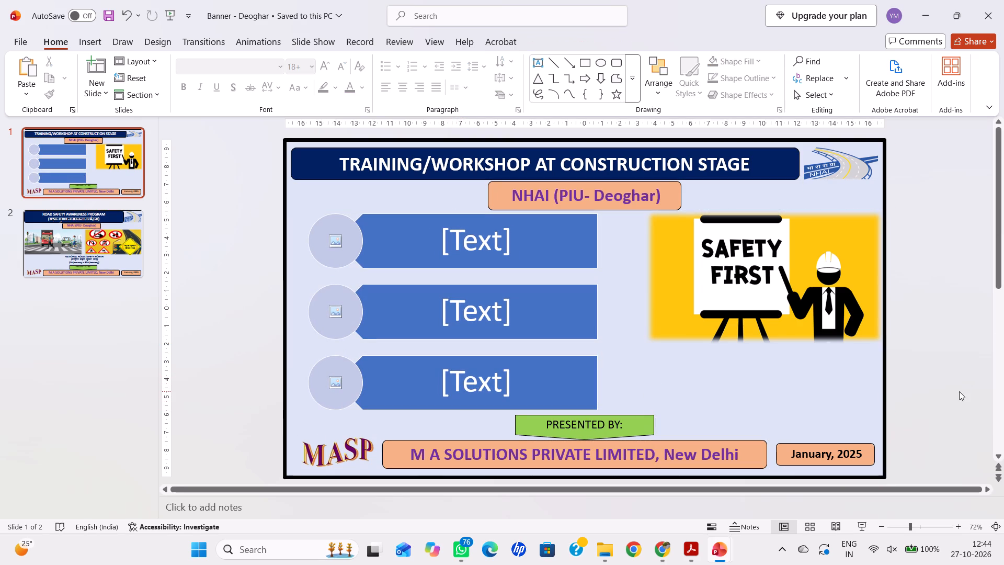
Make the Safety First picture taller and move it slightly down to sit beside the picture accent list.
left_click(719, 330)
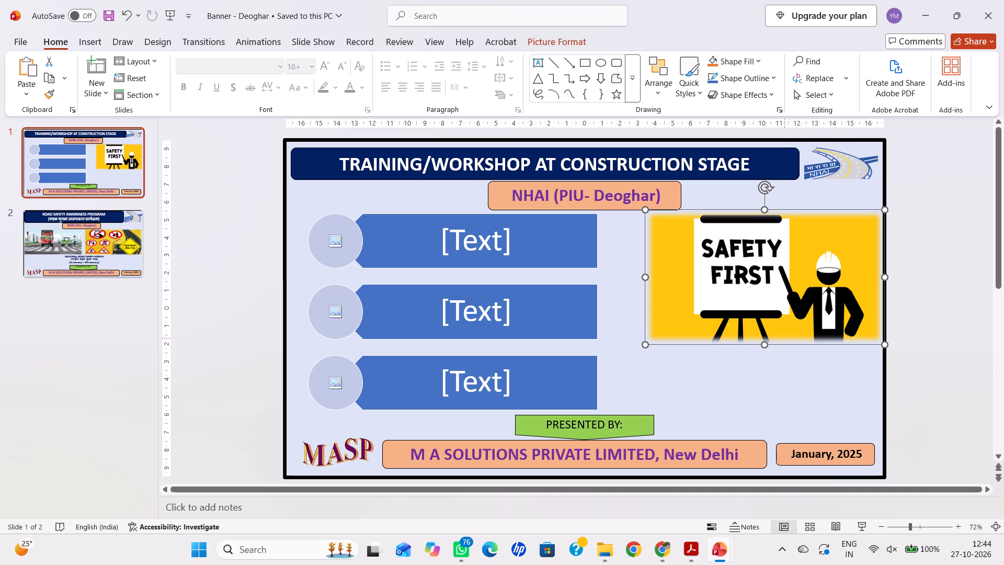
left_click_drag(763, 345, 778, 391)
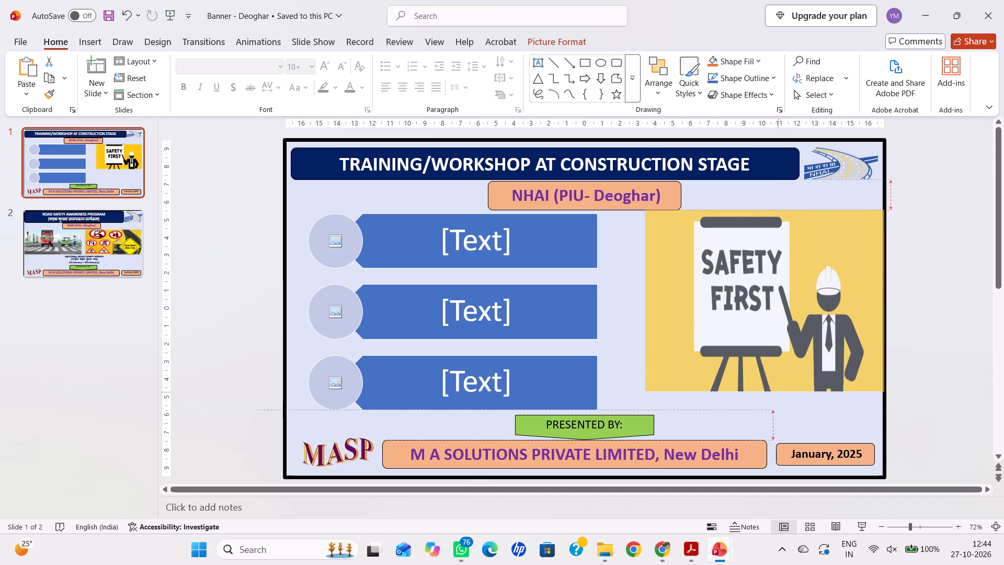
left_click_drag(778, 391, 782, 379)
left_click_drag(758, 323, 759, 340)
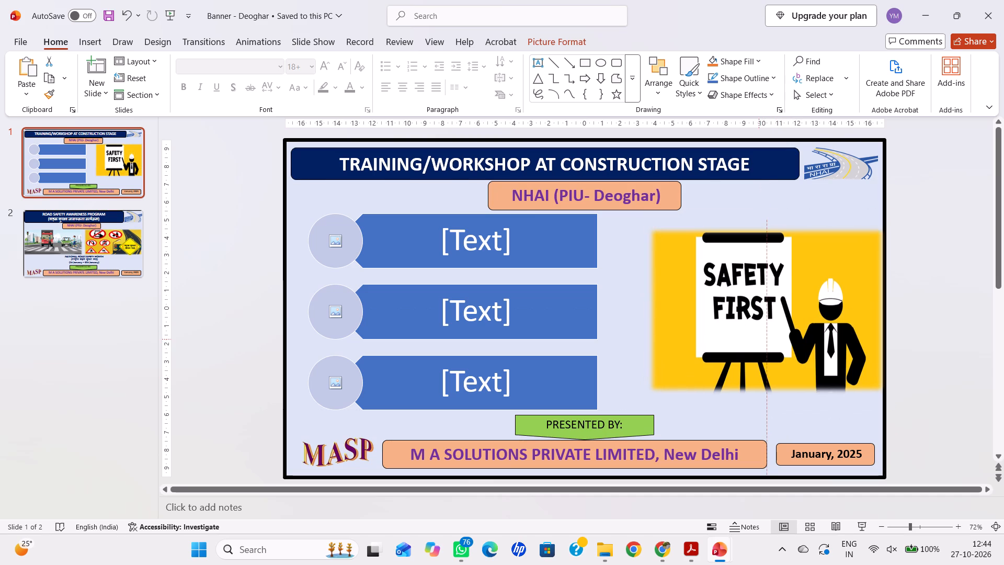
left_click_drag(759, 340, 757, 340)
left_click(965, 355)
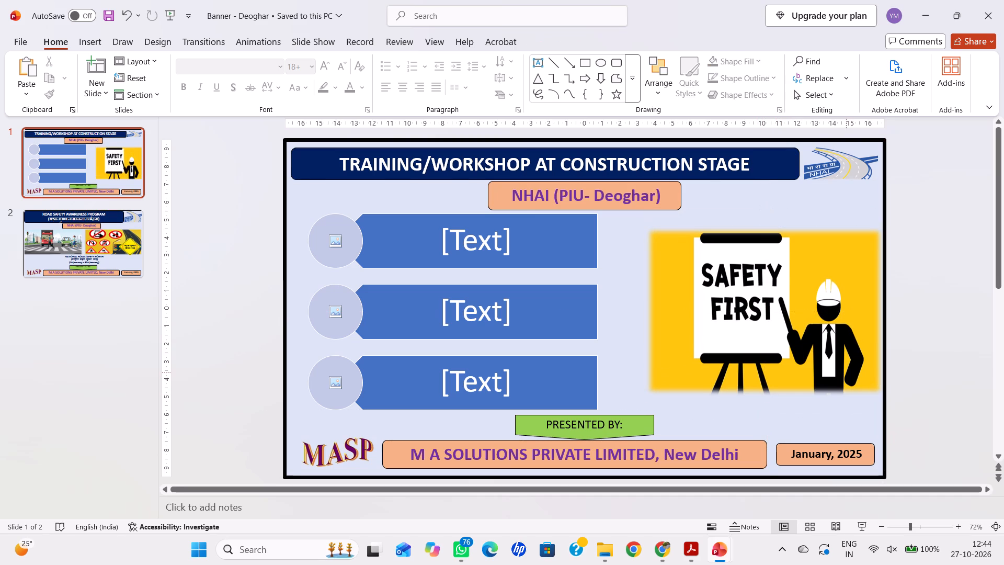
Save the banner presentation.
key("ctrl+s")
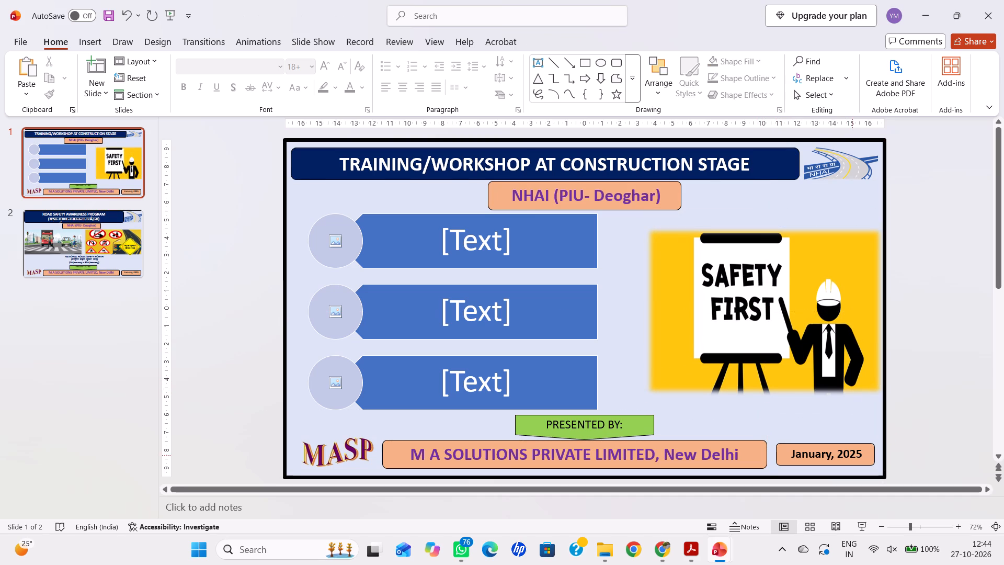
Change the date label on the construction-stage slide to "October, 2026" and save the presentation.
left_click(831, 454)
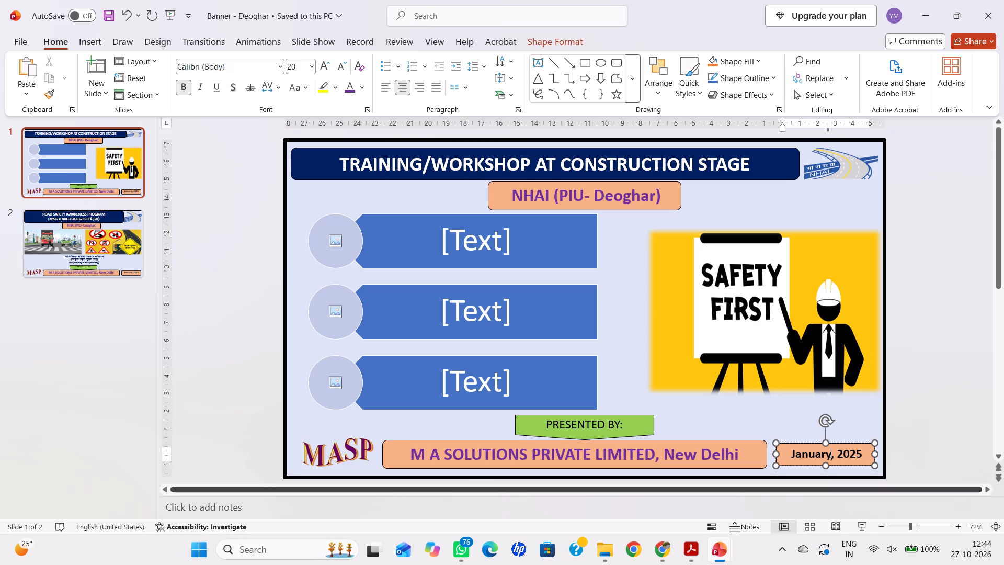
key("BackSpace")
key("BackSpace")
key("BackSpace")
key("BackSpace")
key("BackSpace")
key("BackSpace")
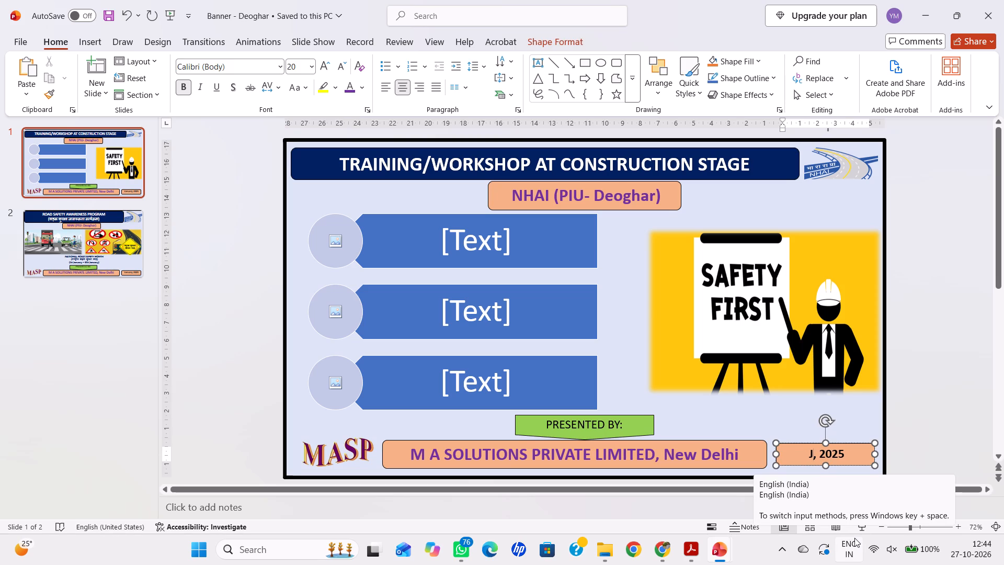
key("BackSpace")
type("October")
key("Right")
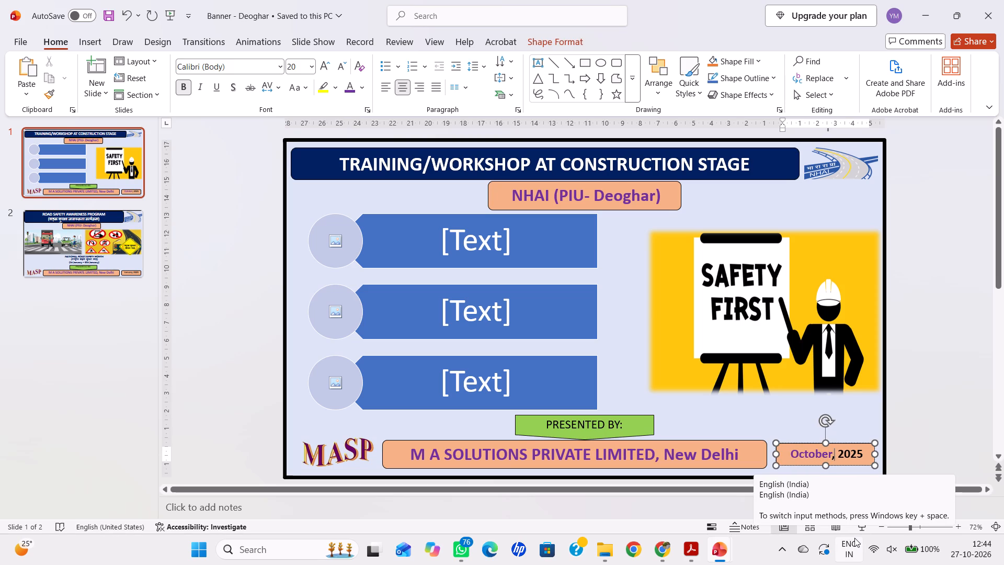
key("Right")
key("Right")
key("Right")
key("Right")
key("Right")
key("BackSpace")
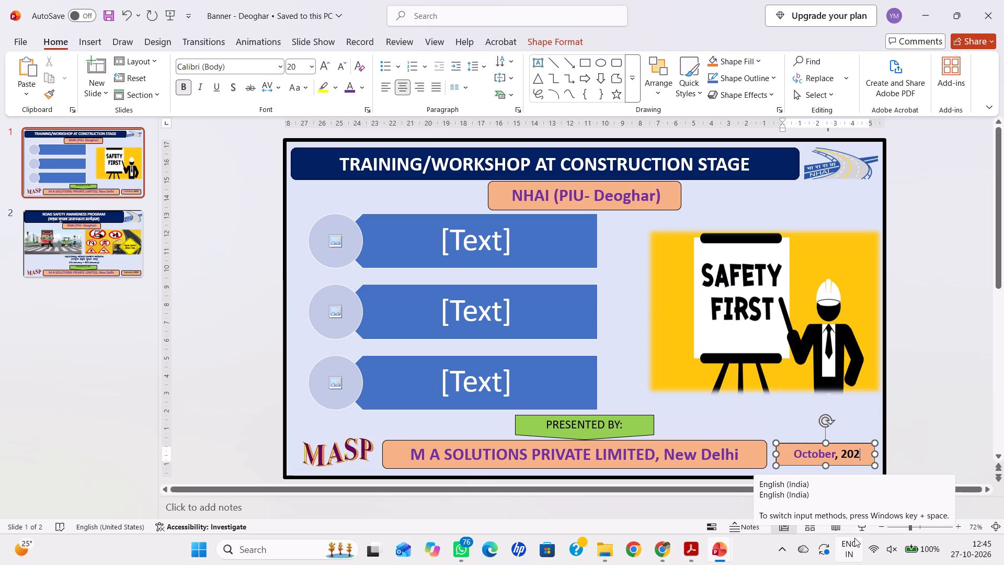
key("6")
key("ctrl+s")
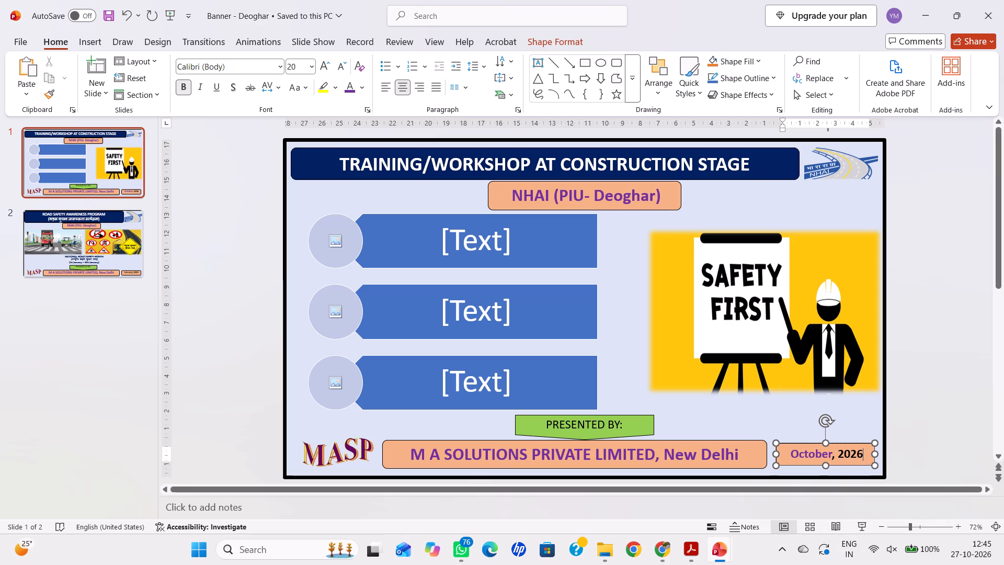
Set the whole date label text to bold black, and save the presentation.
left_click_drag(794, 449, 857, 459)
key("ctrl+b")
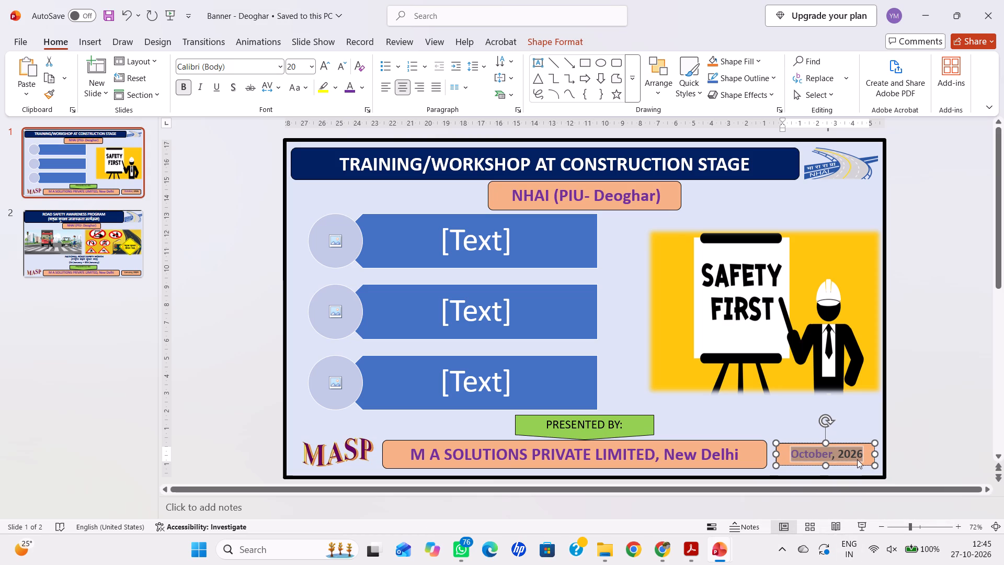
key("ctrl+b")
left_click(359, 91)
left_click(362, 154)
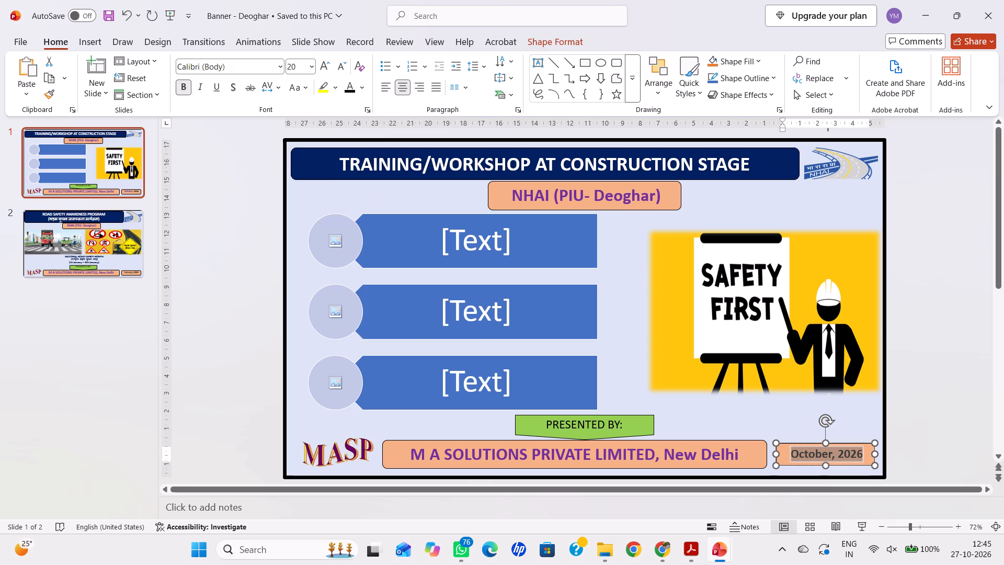
left_click(928, 443)
key("ctrl+s")
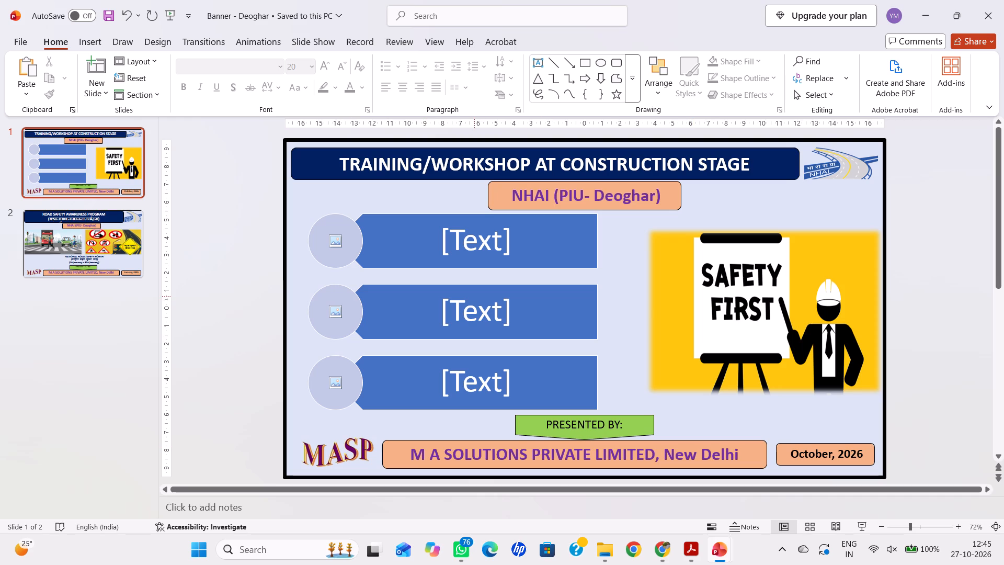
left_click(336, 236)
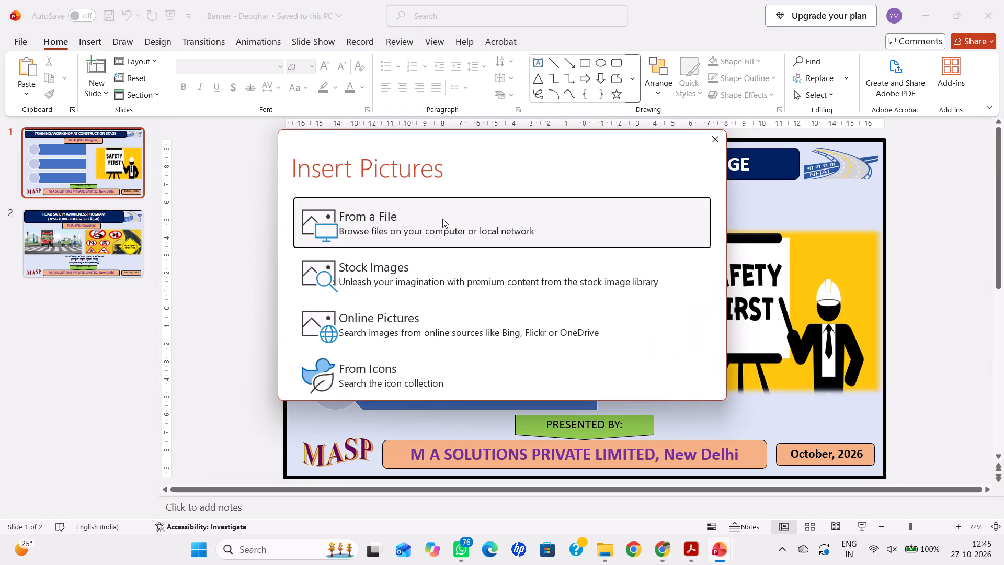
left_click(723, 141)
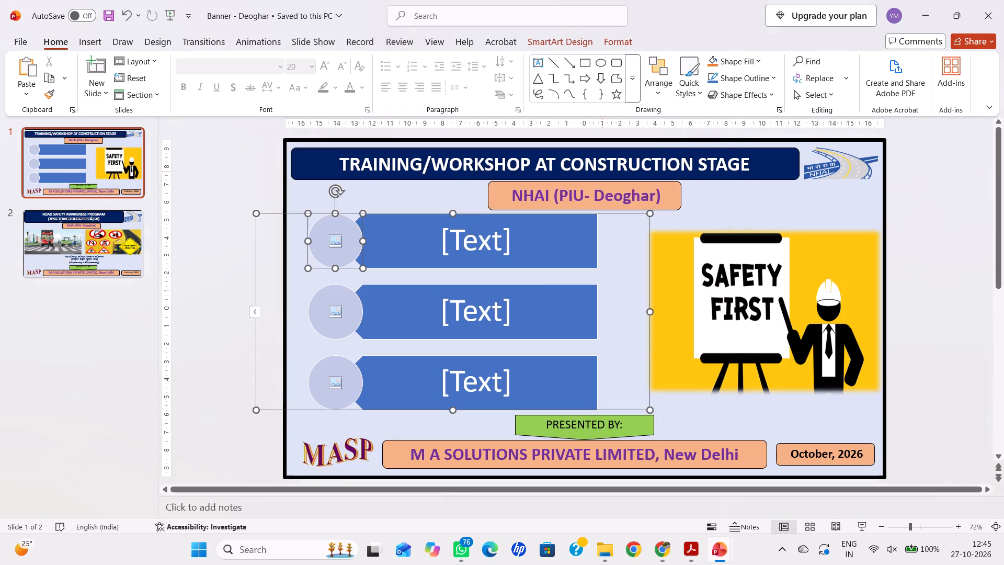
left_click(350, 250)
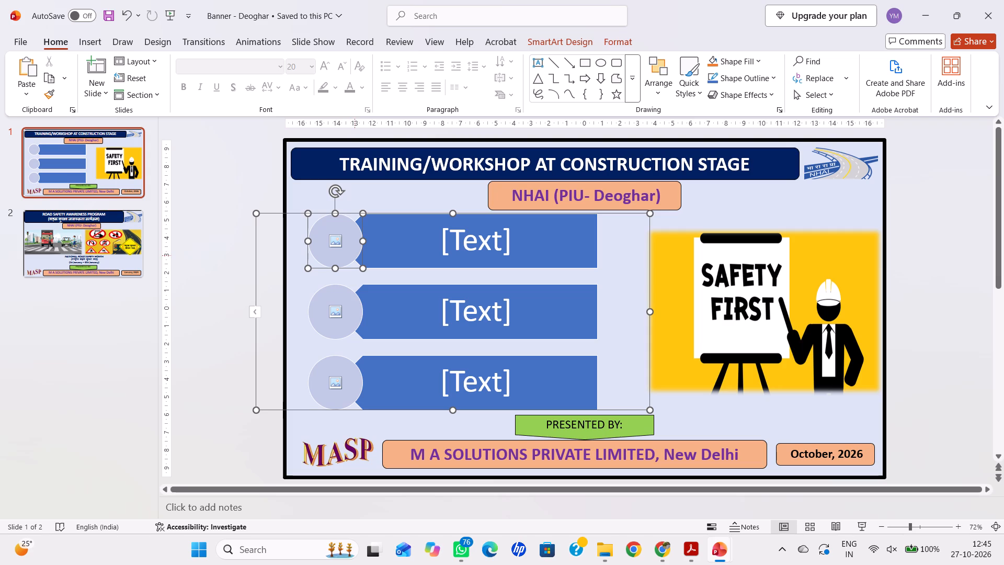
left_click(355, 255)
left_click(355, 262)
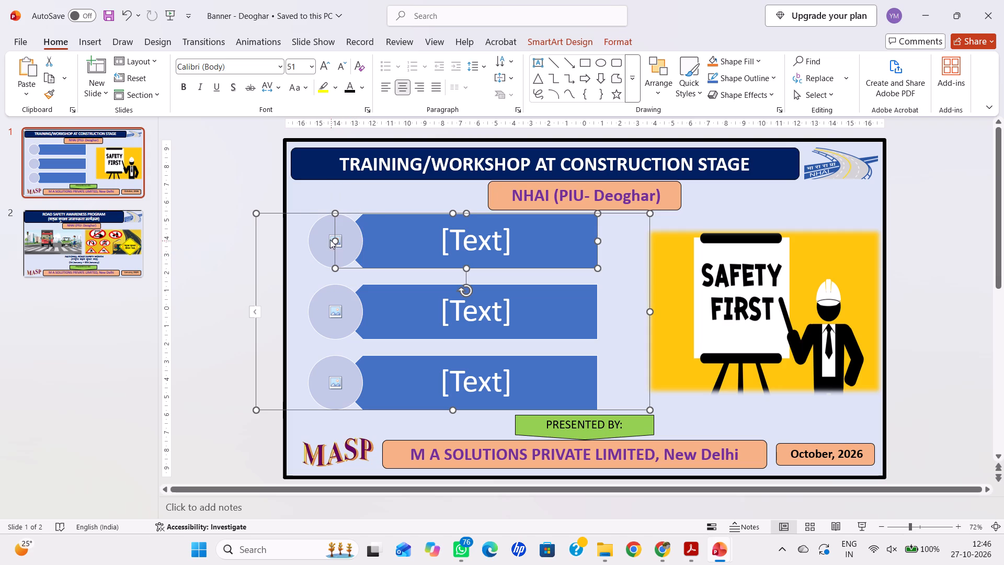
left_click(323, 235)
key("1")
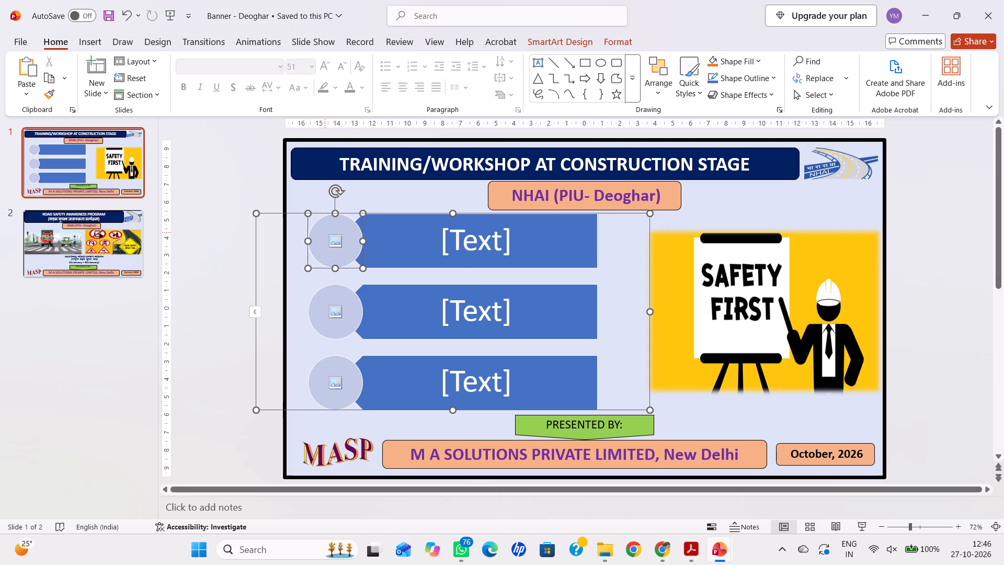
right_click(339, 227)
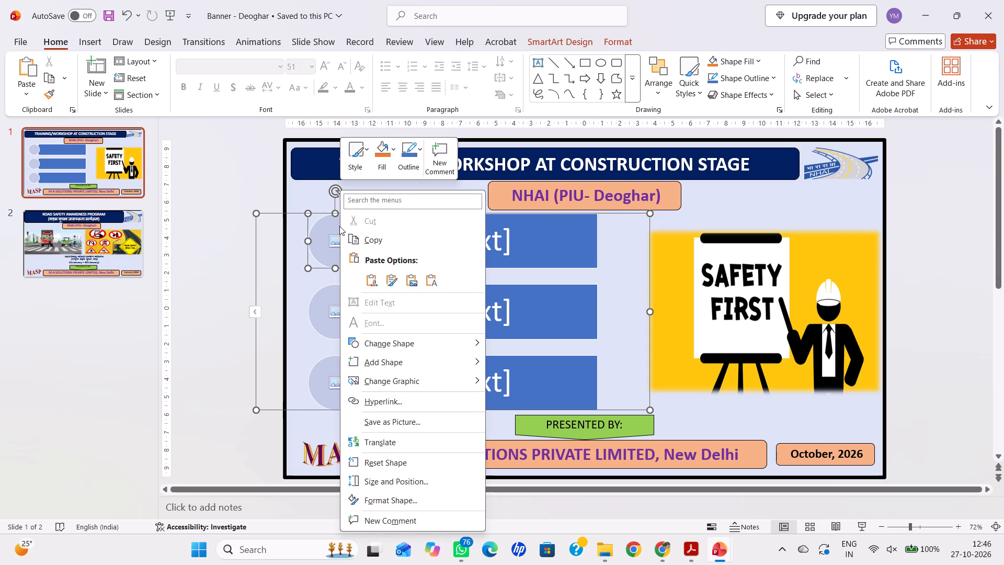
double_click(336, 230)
Browse the stock icons, cutout people, stickers, illustrations and cartoon people for a picture to fill the first list circle.
left_click(336, 241)
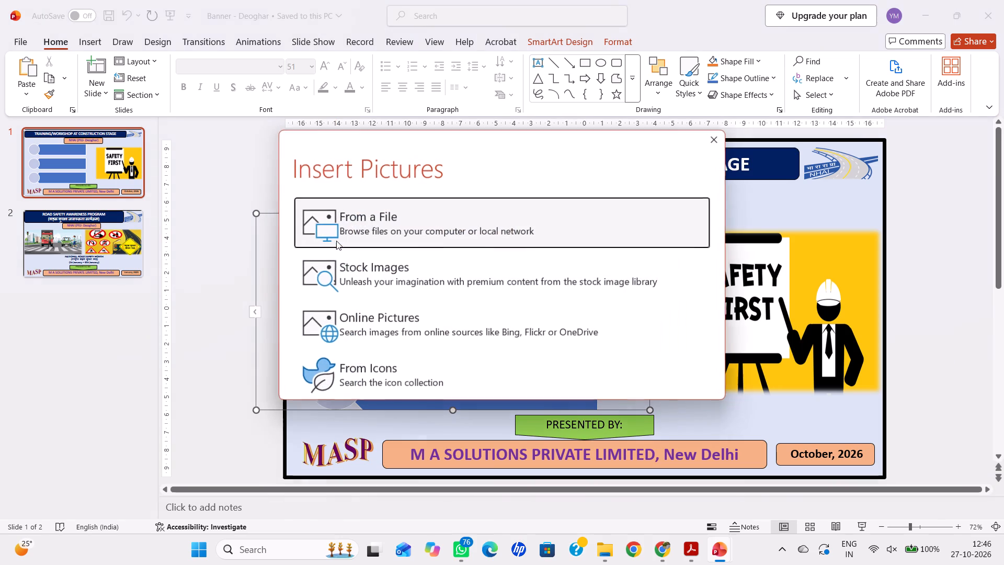
scroll(376, 278, "down", 5)
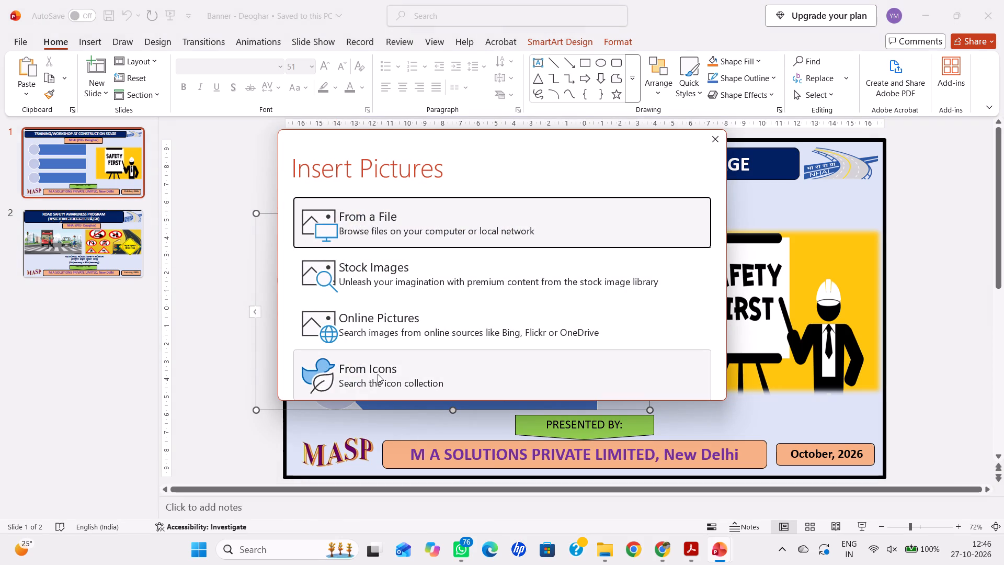
left_click(378, 374)
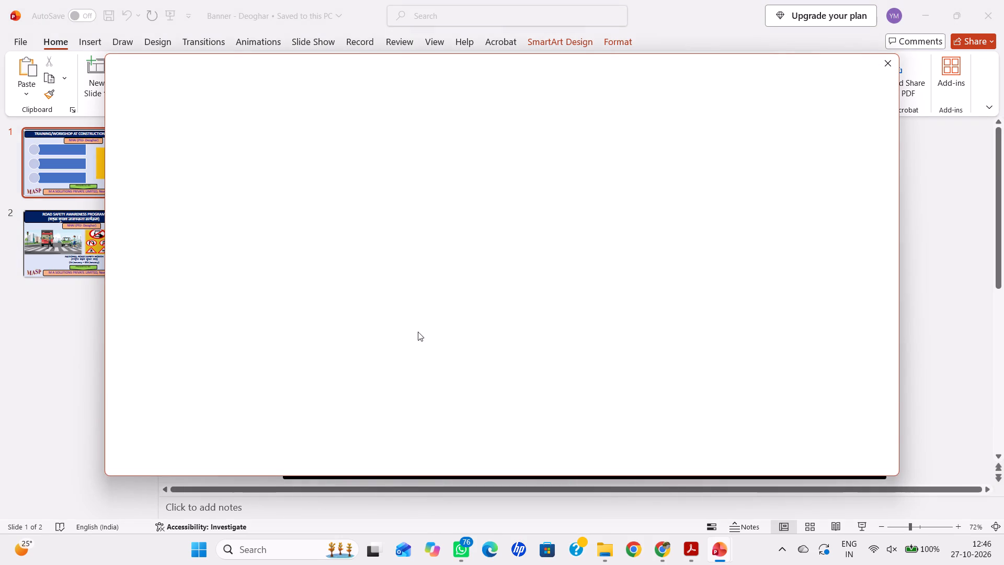
scroll(343, 351, "up", 1)
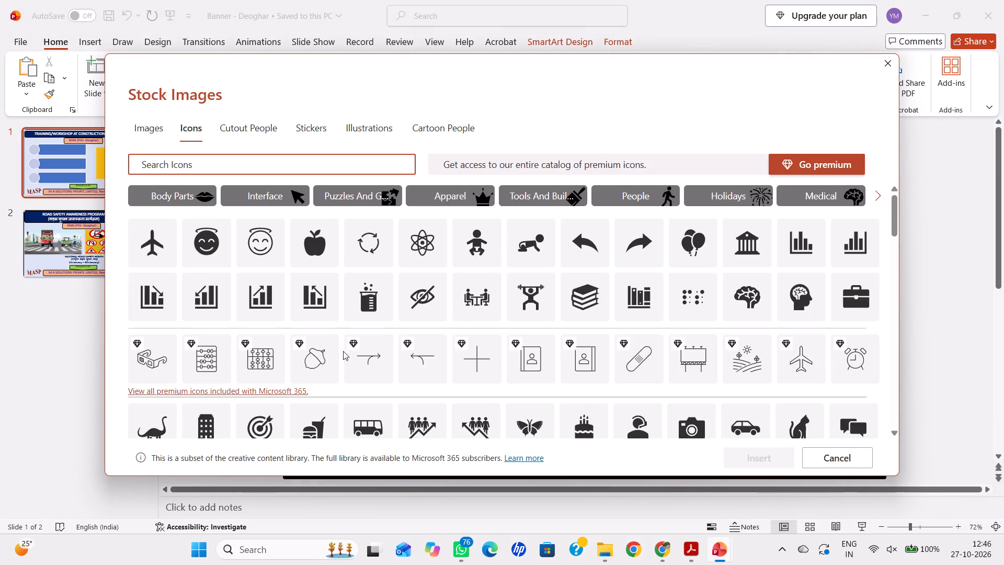
scroll(343, 351, "up", 1)
scroll(384, 296, "down", 12)
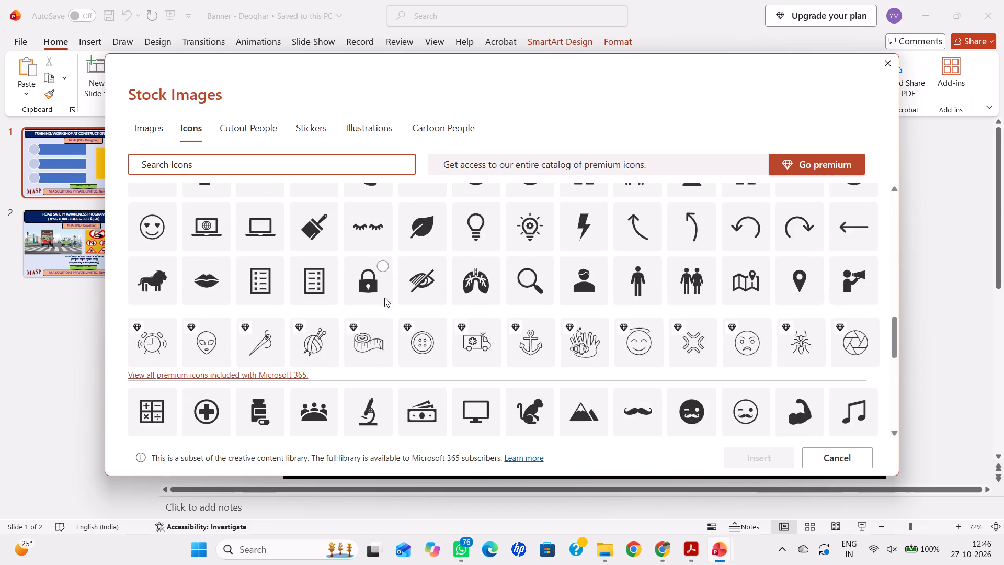
scroll(381, 320, "down", 8)
scroll(381, 320, "up", 19)
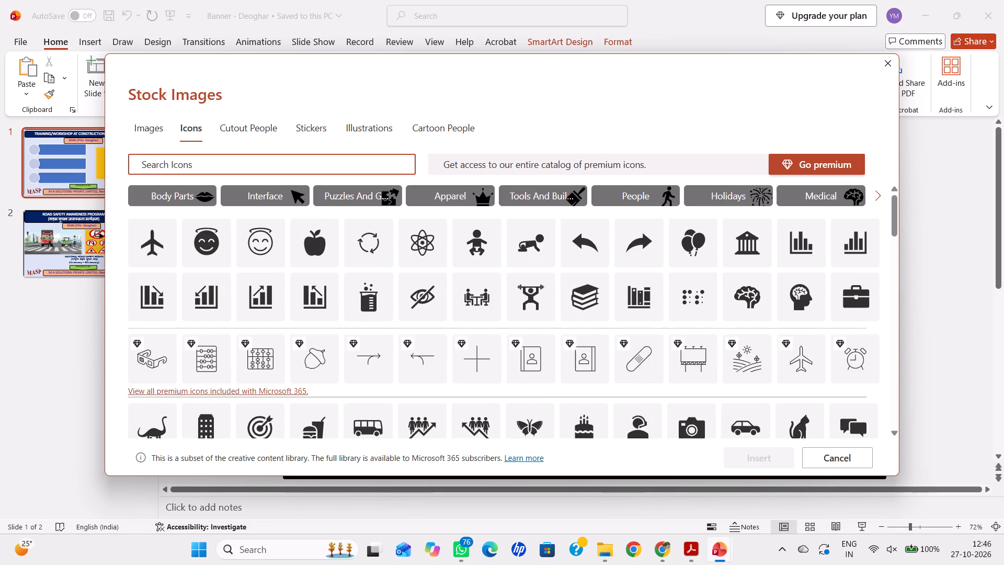
scroll(262, 172, "up", 3)
left_click(237, 133)
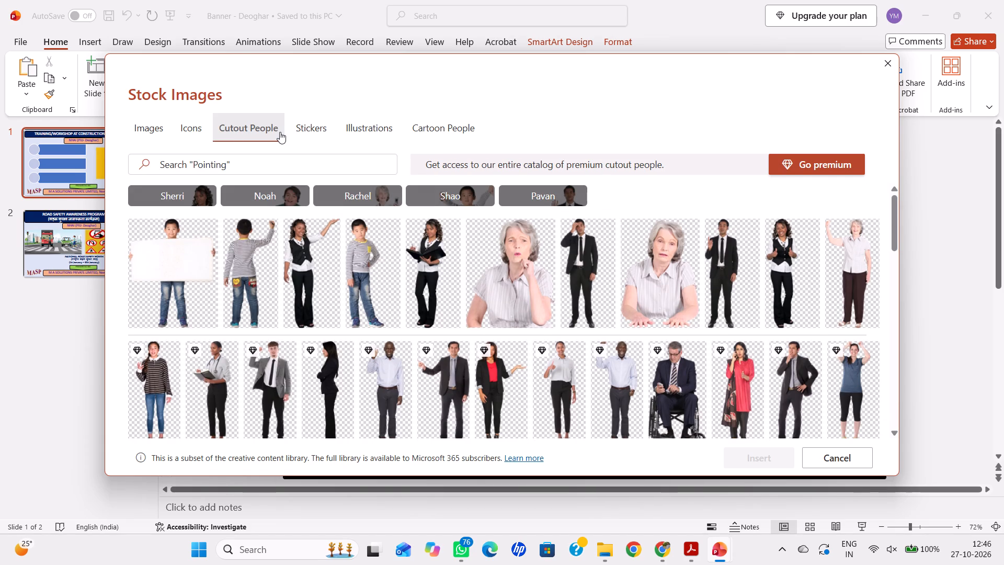
left_click(321, 123)
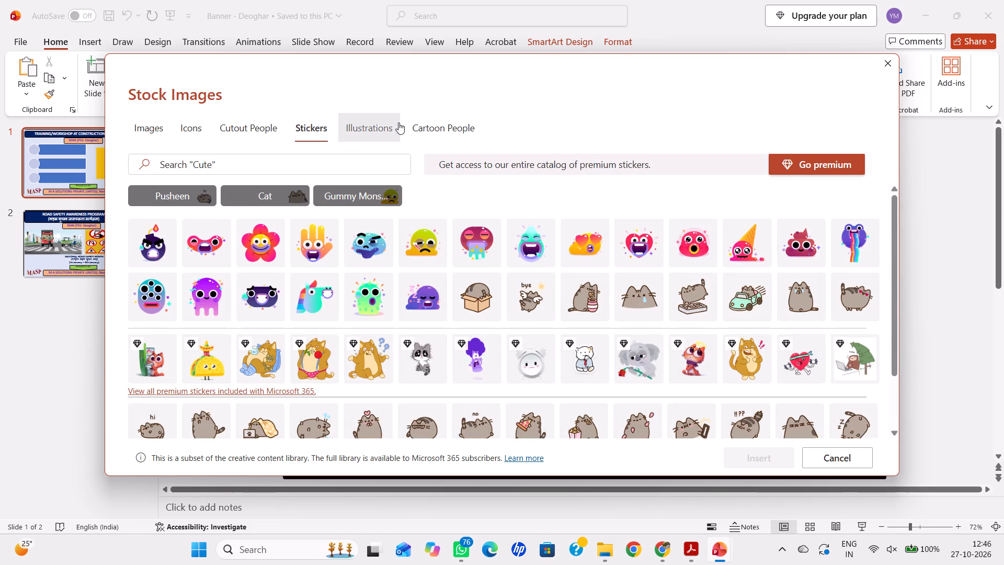
left_click(398, 122)
left_click(424, 126)
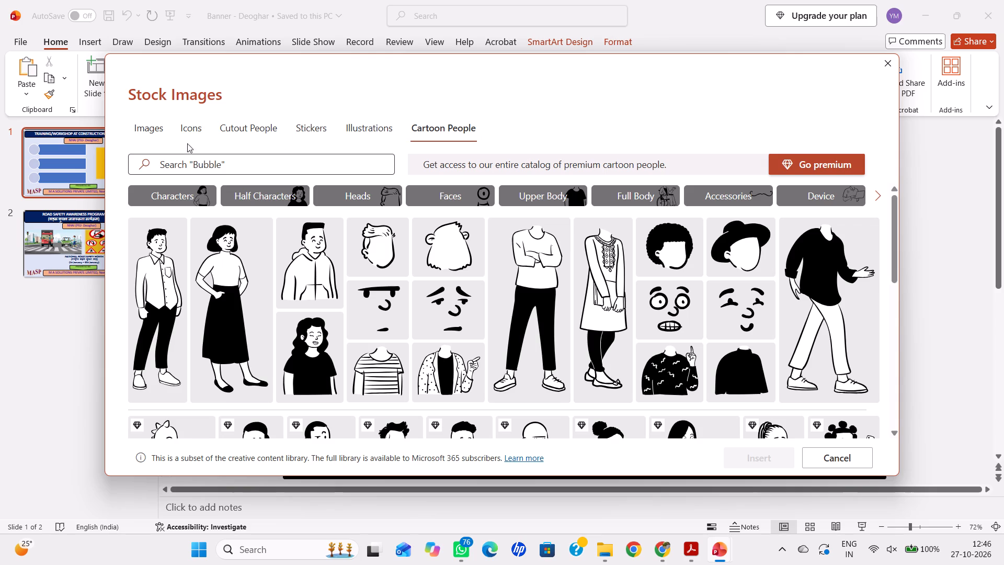
left_click(196, 137)
left_click(201, 149)
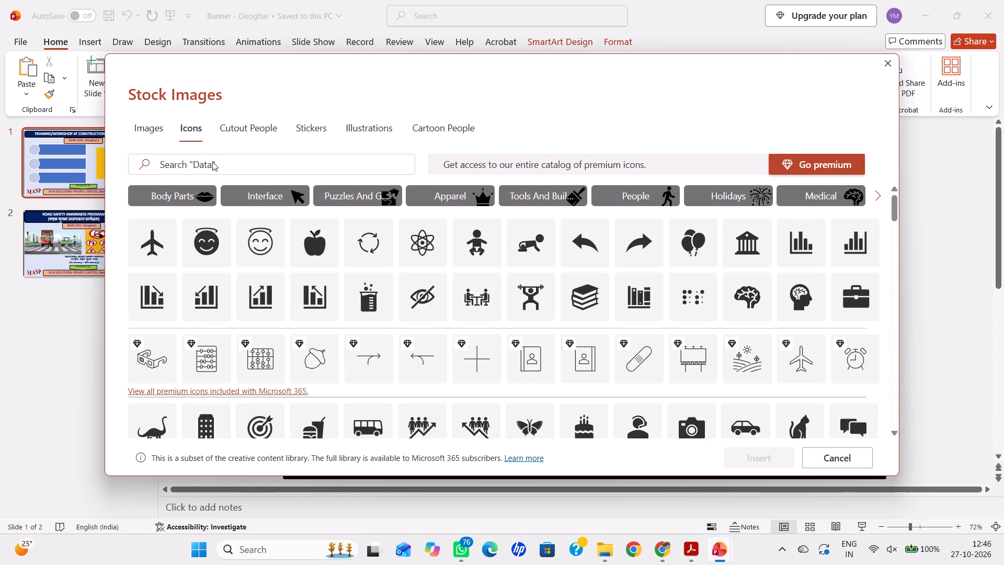
Search the stock icons for "1" and "2" and the other stock categories for "1", and close the picture insertion.
left_click(216, 168)
key("1")
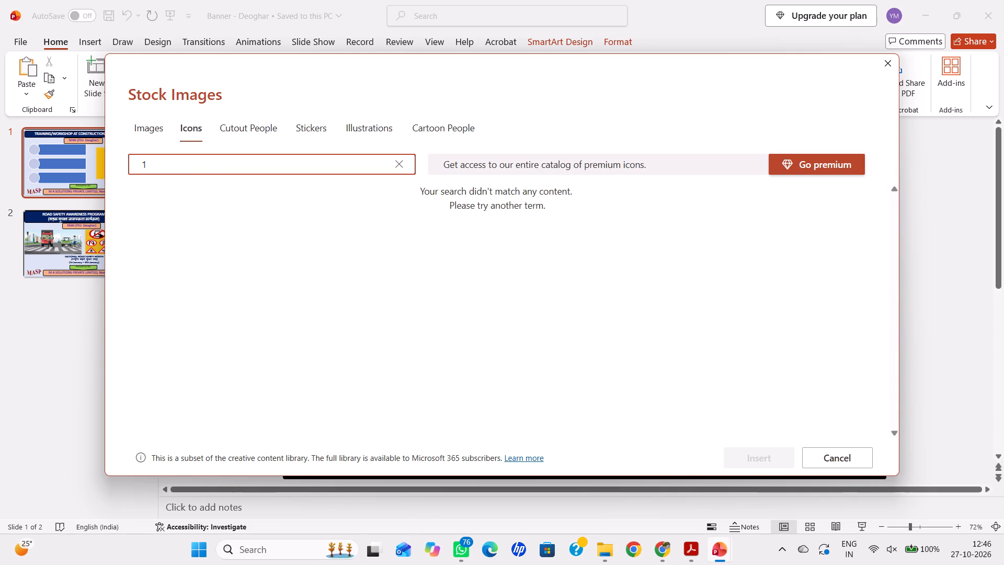
key("BackSpace")
key("2")
key("BackSpace")
left_click(157, 125)
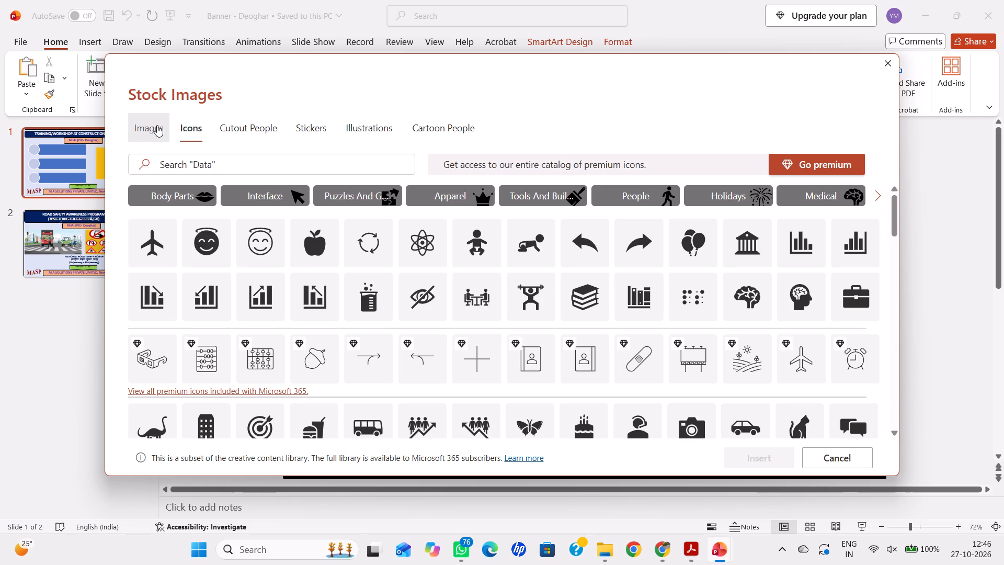
left_click(185, 165)
key("1")
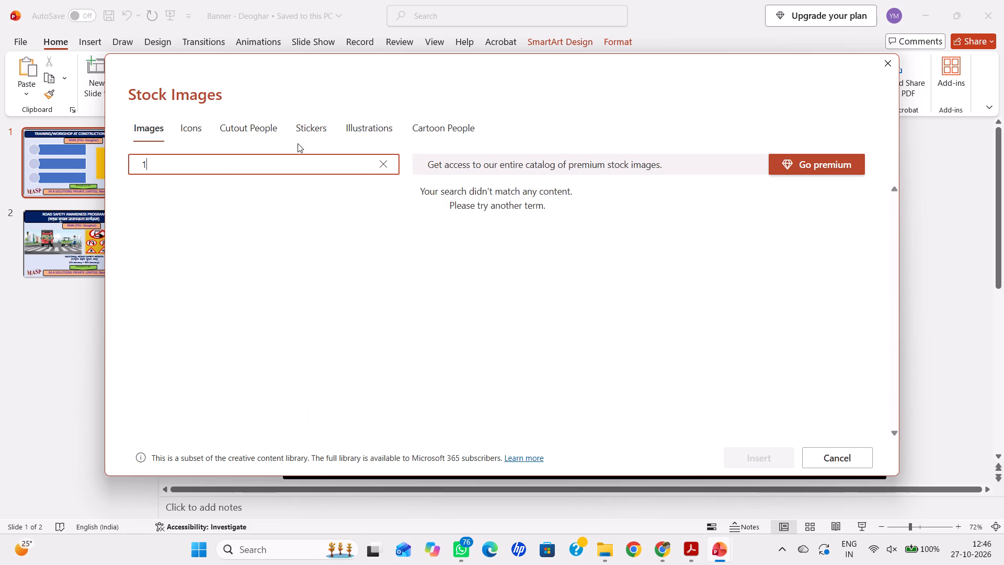
left_click(296, 128)
left_click(353, 128)
left_click(298, 164)
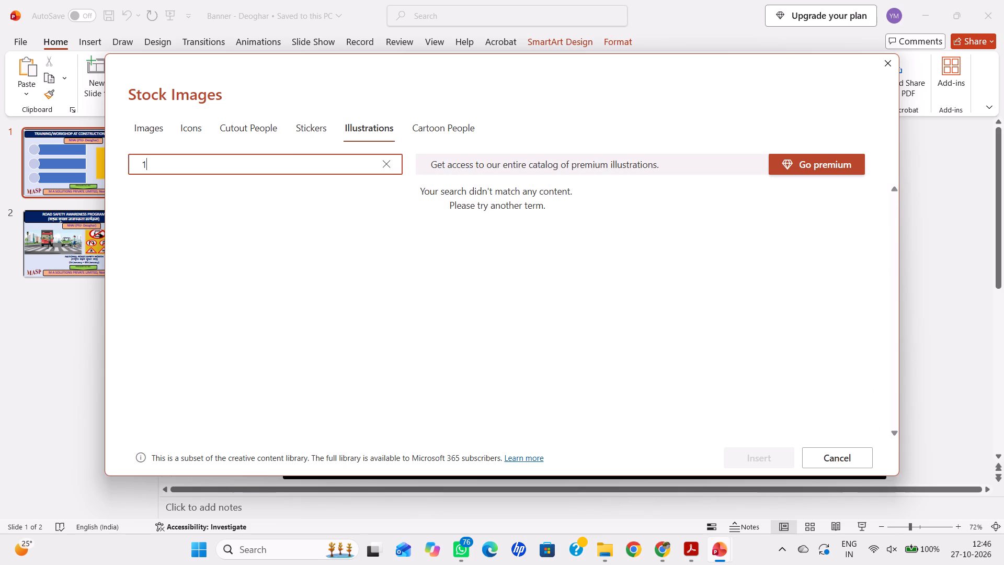
left_click(294, 123)
left_click(249, 129)
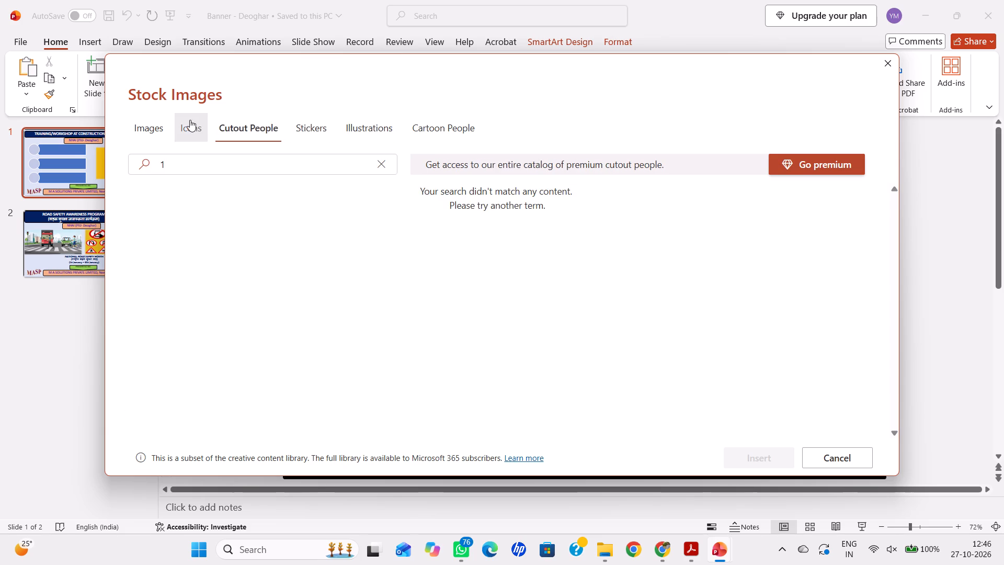
left_click(190, 120)
left_click(881, 64)
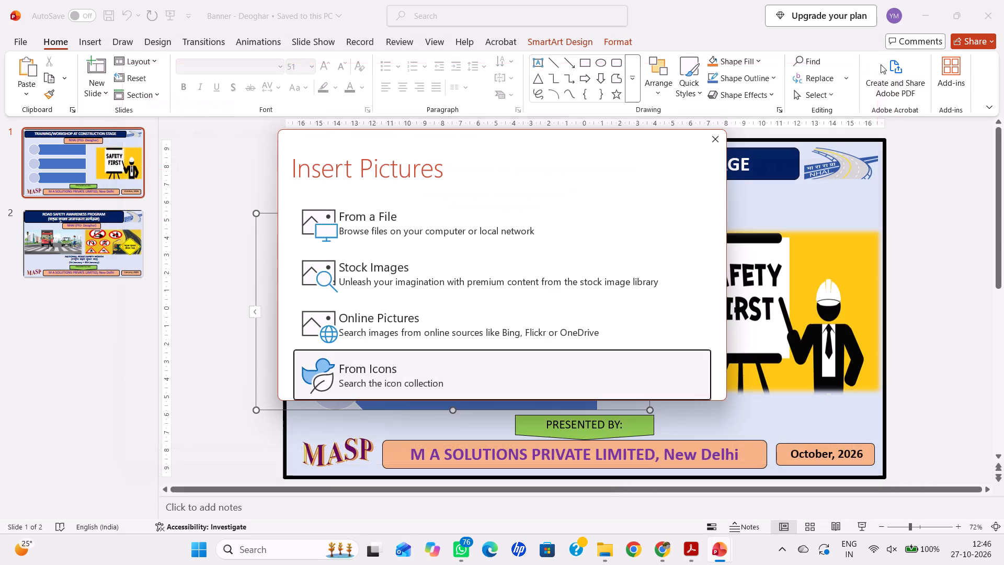
left_click(816, 212)
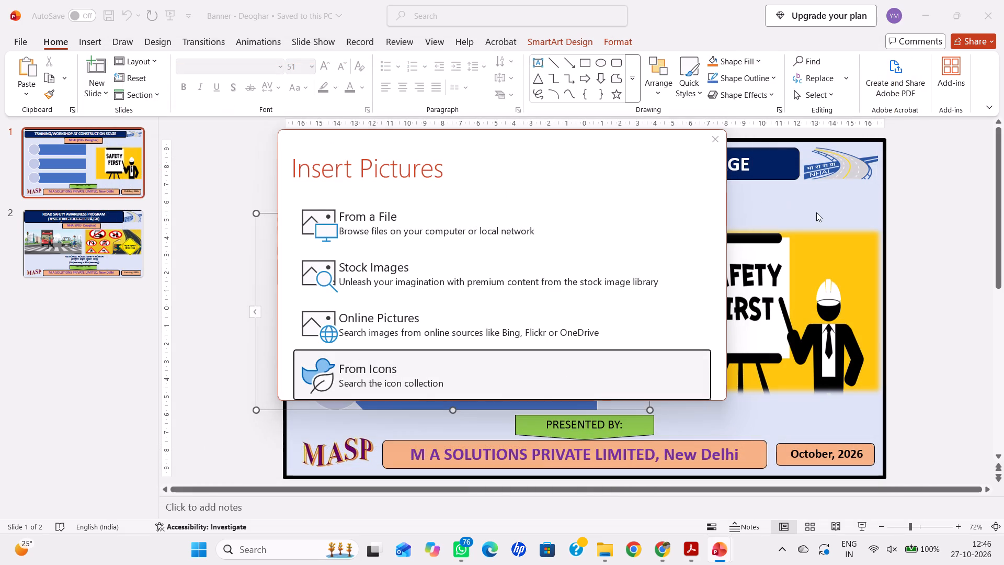
left_click(716, 137)
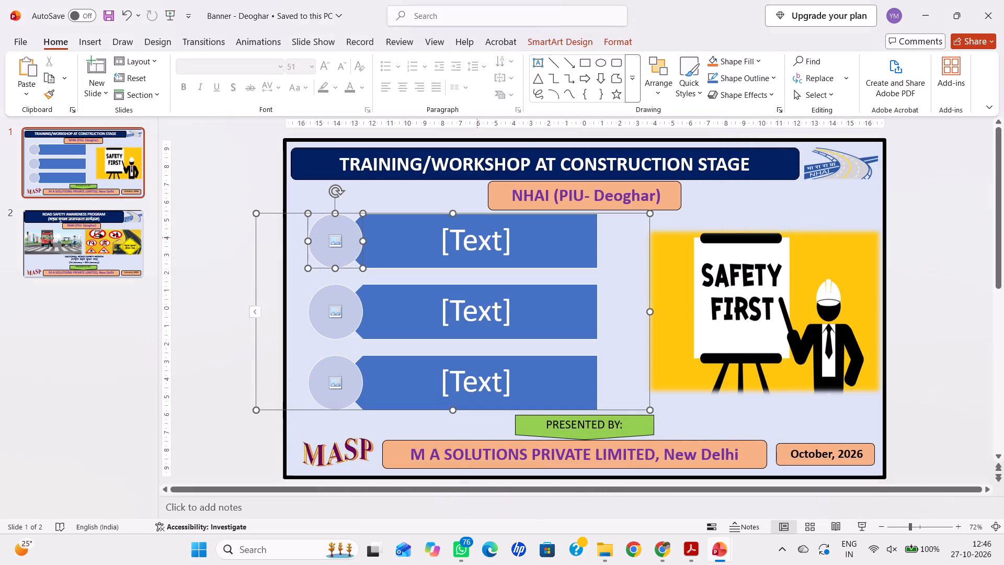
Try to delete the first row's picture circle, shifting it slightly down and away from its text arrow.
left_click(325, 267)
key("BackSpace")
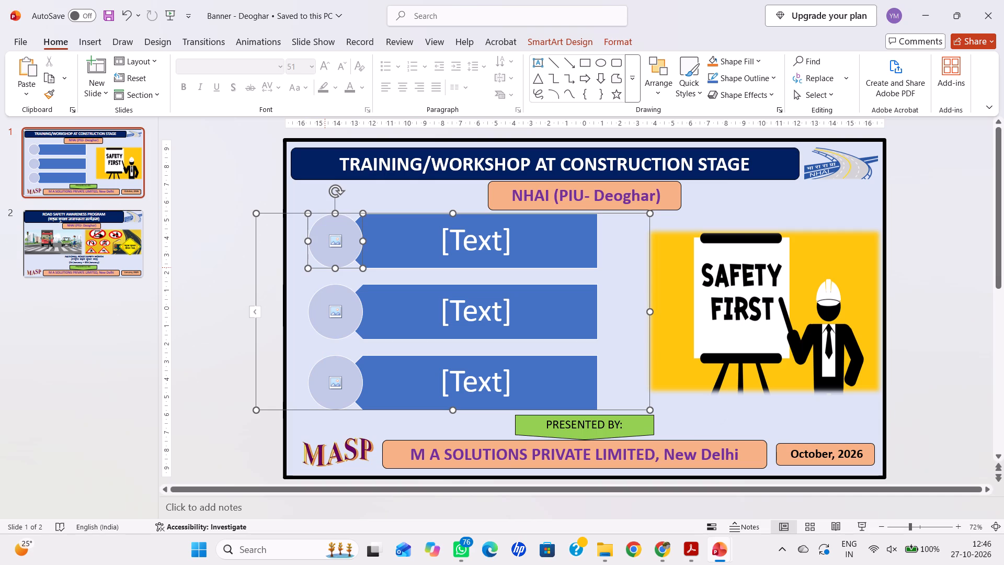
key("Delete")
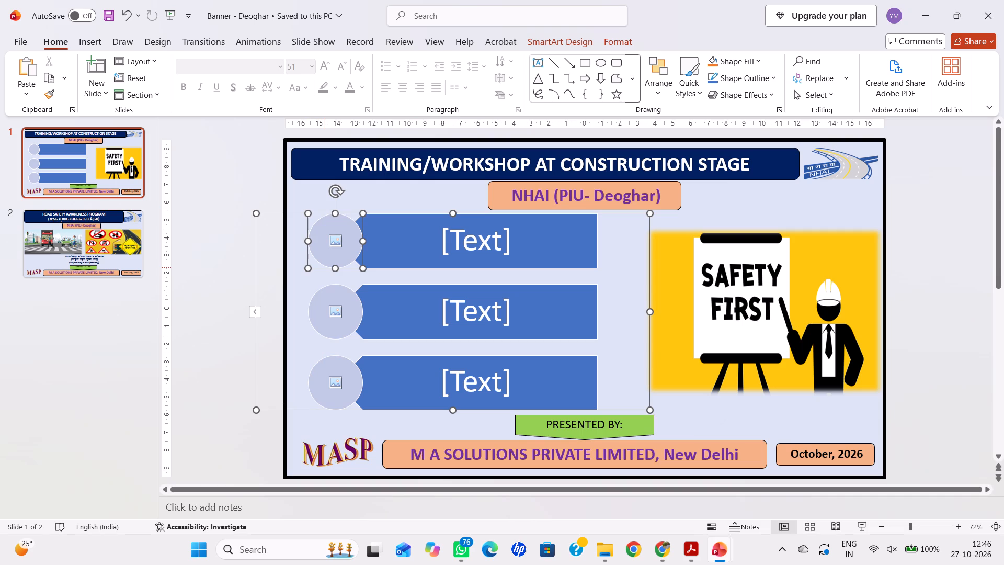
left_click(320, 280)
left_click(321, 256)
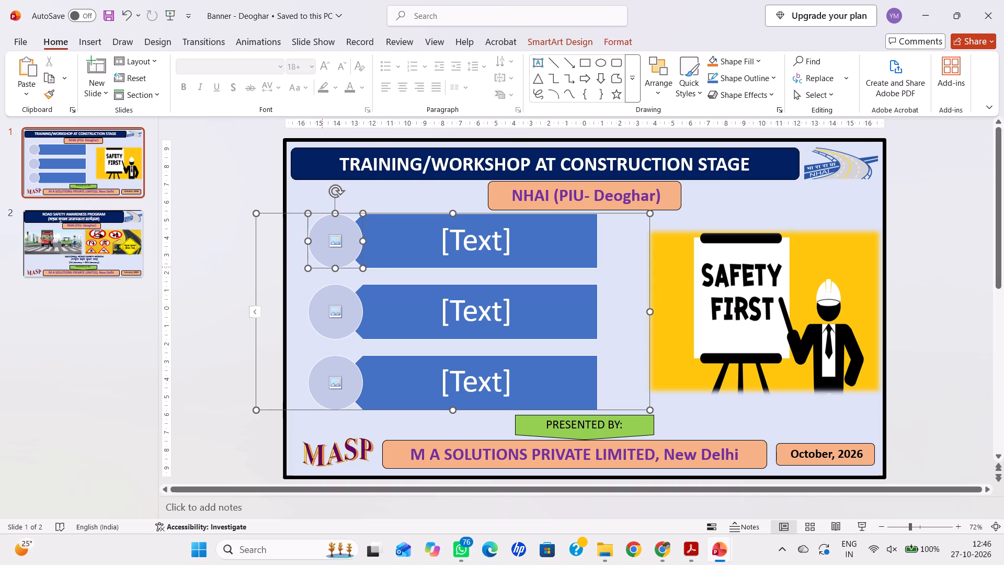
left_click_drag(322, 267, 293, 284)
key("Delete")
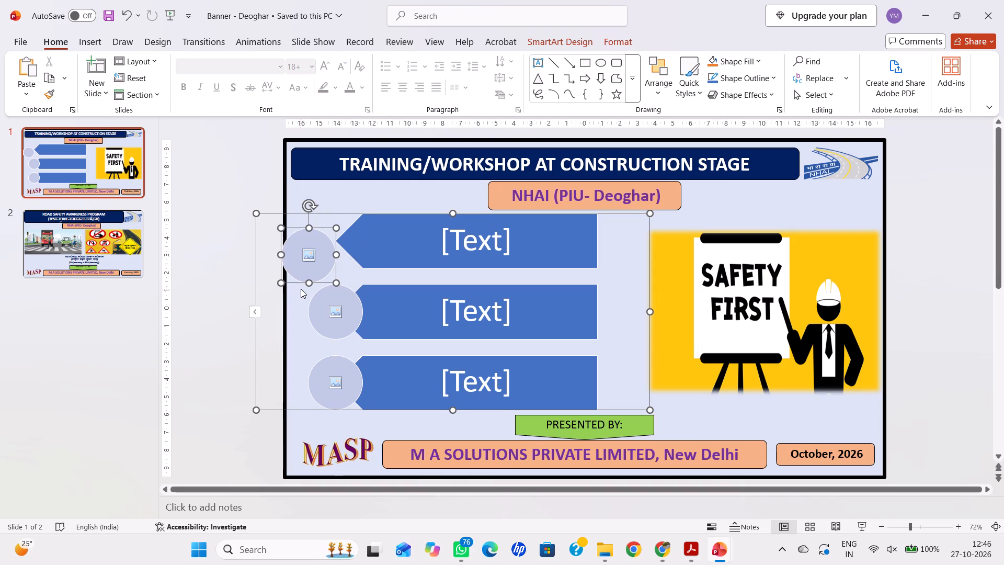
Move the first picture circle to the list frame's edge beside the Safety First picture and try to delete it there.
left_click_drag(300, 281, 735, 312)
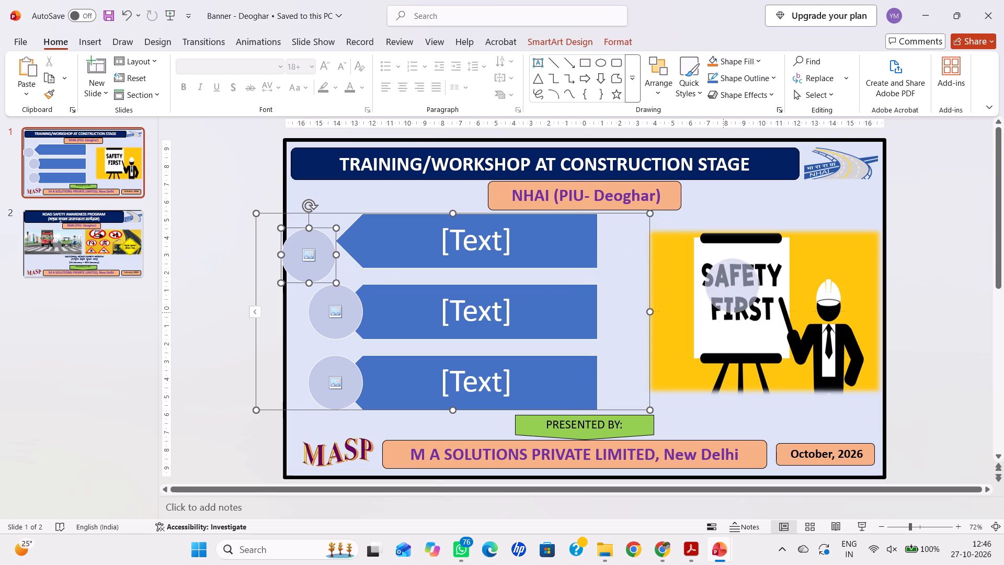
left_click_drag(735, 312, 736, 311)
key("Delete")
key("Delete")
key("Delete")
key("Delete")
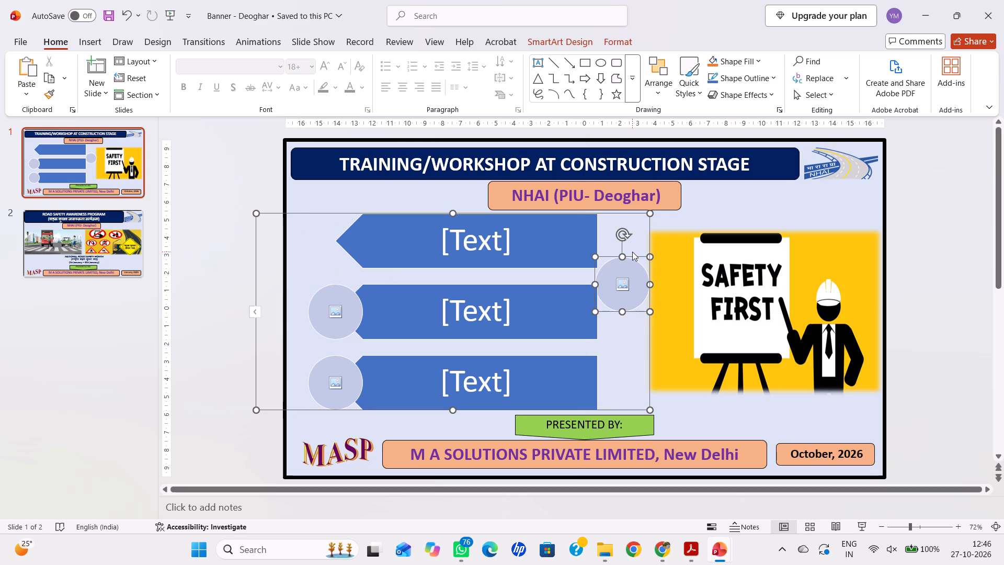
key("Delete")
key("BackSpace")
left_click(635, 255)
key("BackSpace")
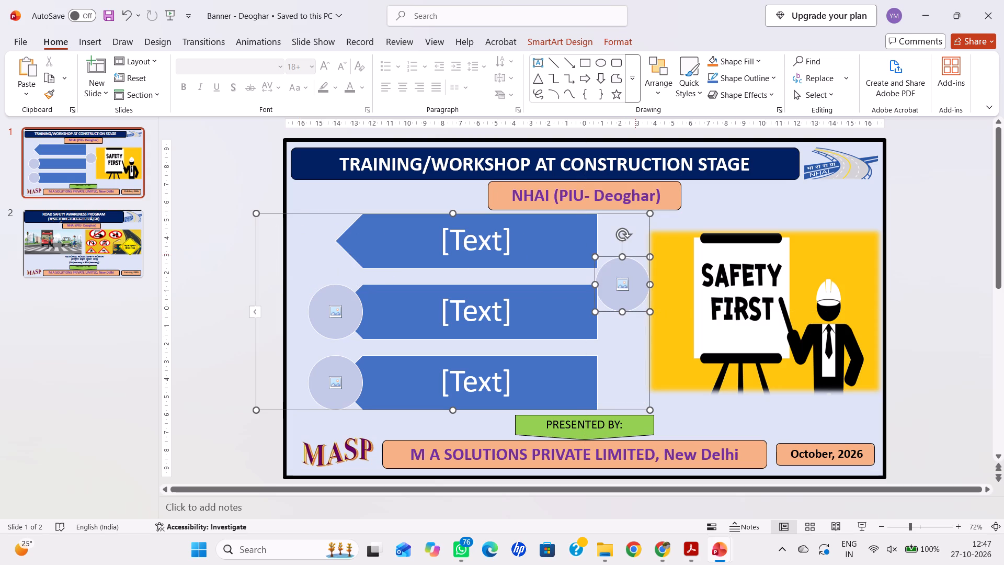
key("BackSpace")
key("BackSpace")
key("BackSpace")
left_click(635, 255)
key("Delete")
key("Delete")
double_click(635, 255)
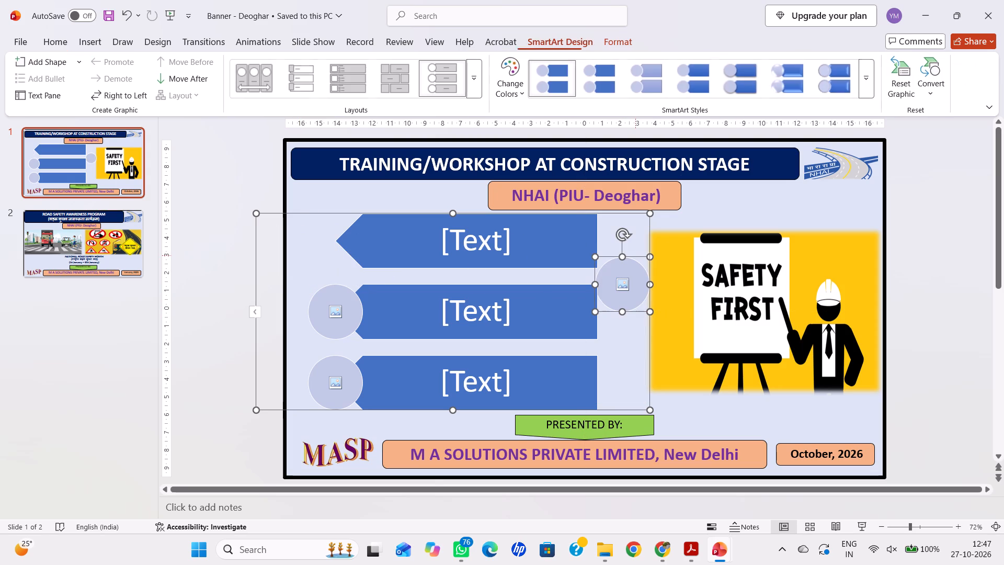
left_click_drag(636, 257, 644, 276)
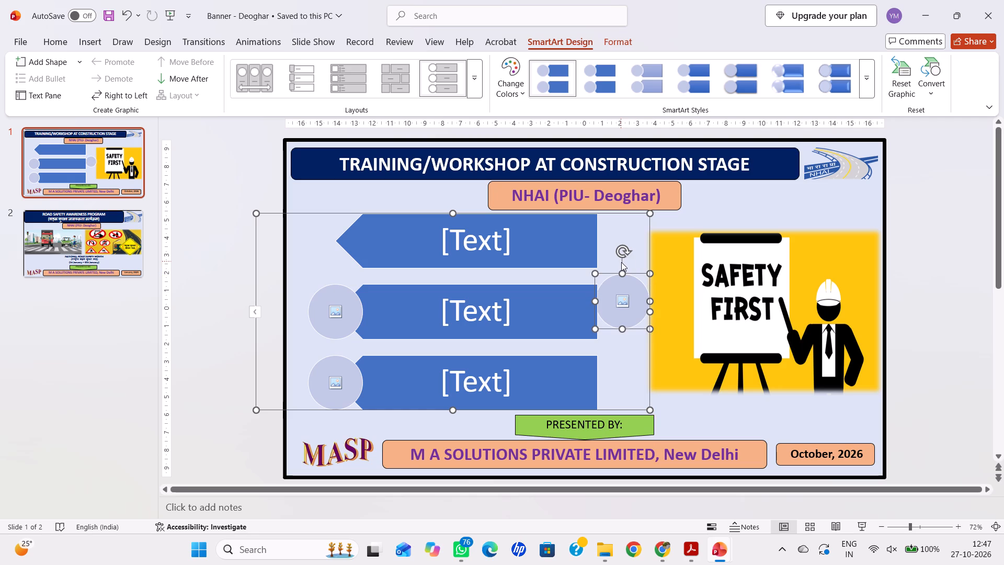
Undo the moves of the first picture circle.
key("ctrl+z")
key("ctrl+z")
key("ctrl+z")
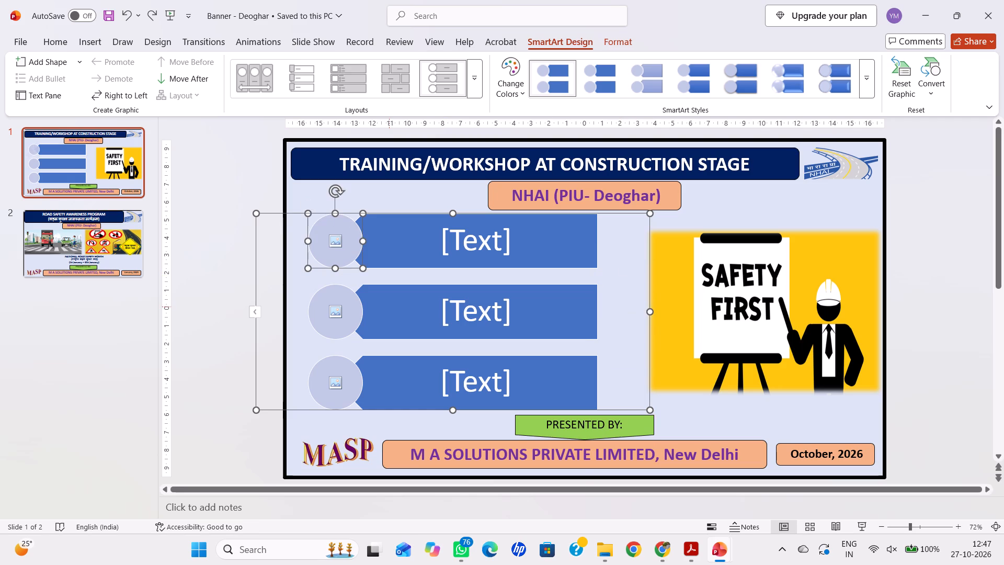
Change the SmartArt list to the layout with blank circles along a curved line and left-aligned text bars.
left_click(390, 199)
left_click(341, 226)
left_click(455, 71)
left_click(697, 221)
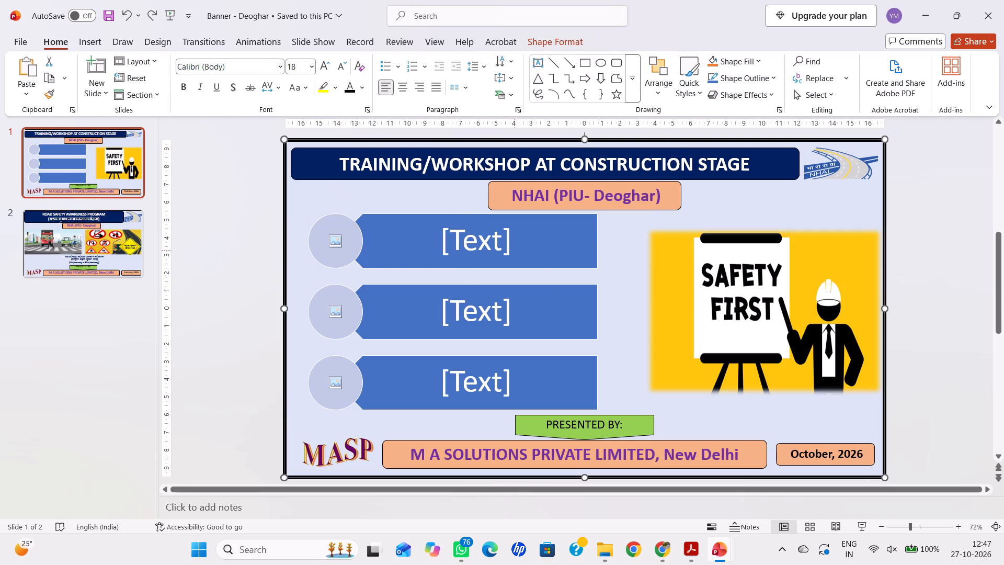
left_click(477, 236)
left_click(409, 211)
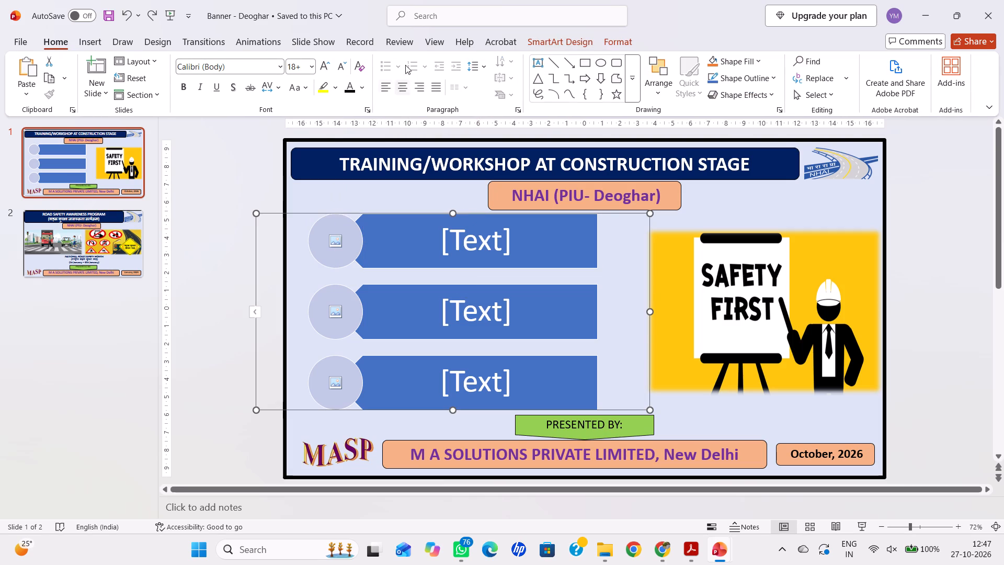
left_click(548, 42)
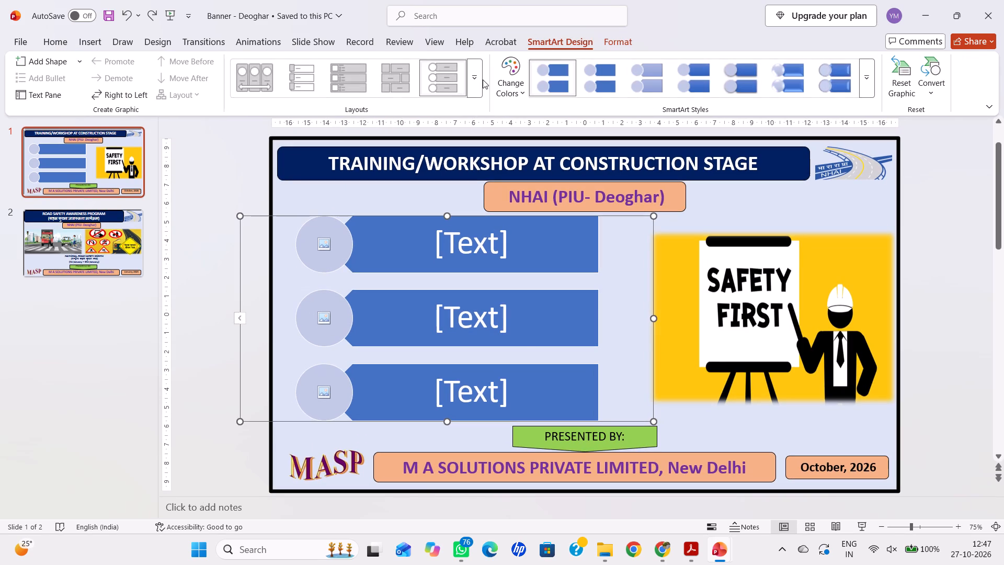
left_click(479, 76)
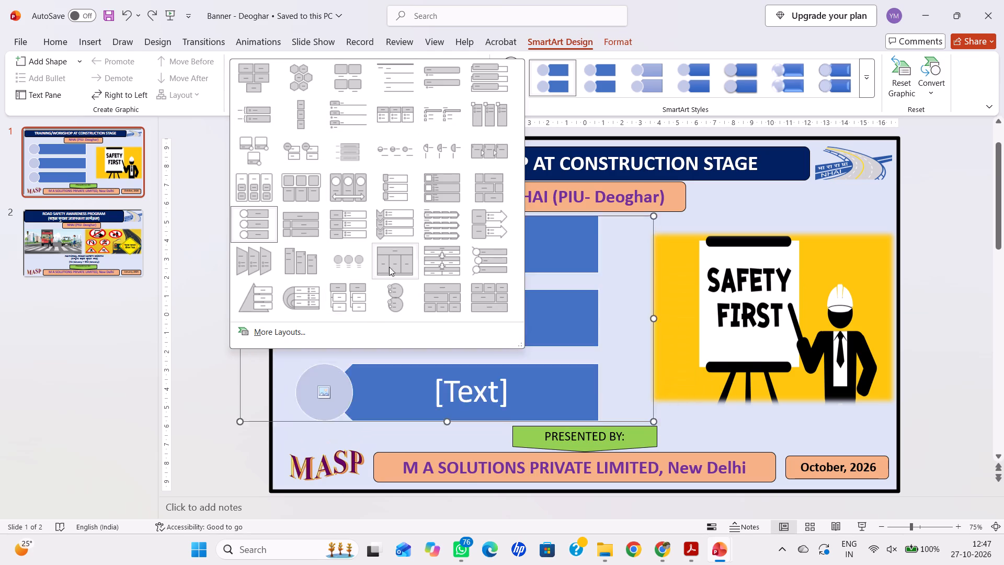
left_click(496, 253)
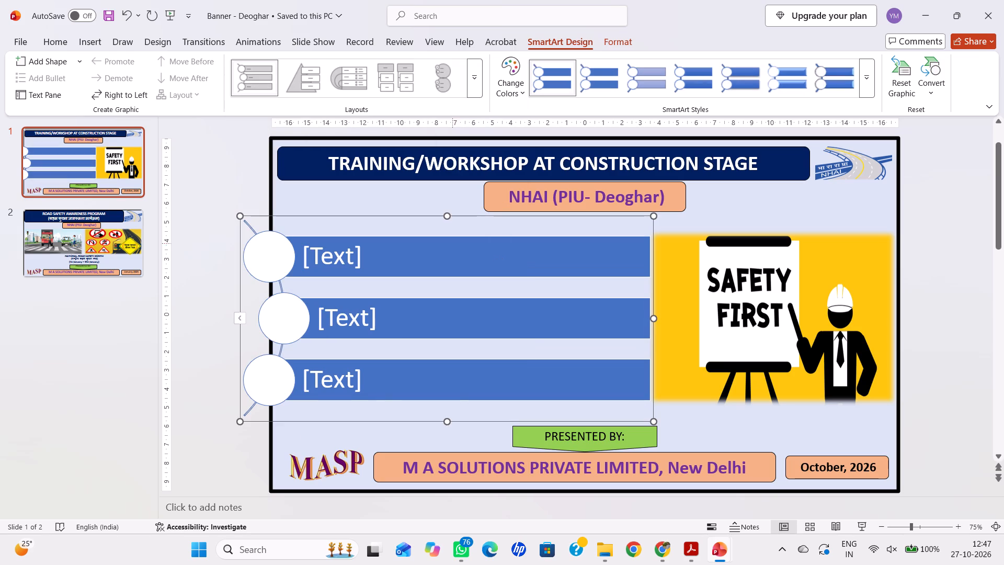
Move the SmartArt list so its curved line and circles sit just inside the slide's left border.
left_click_drag(419, 215, 426, 211)
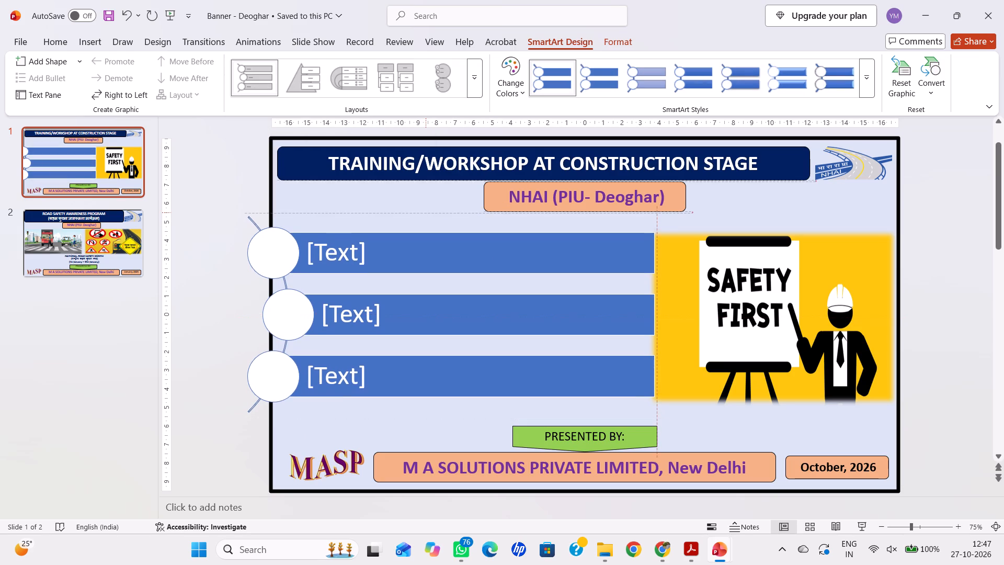
left_click_drag(426, 211, 452, 208)
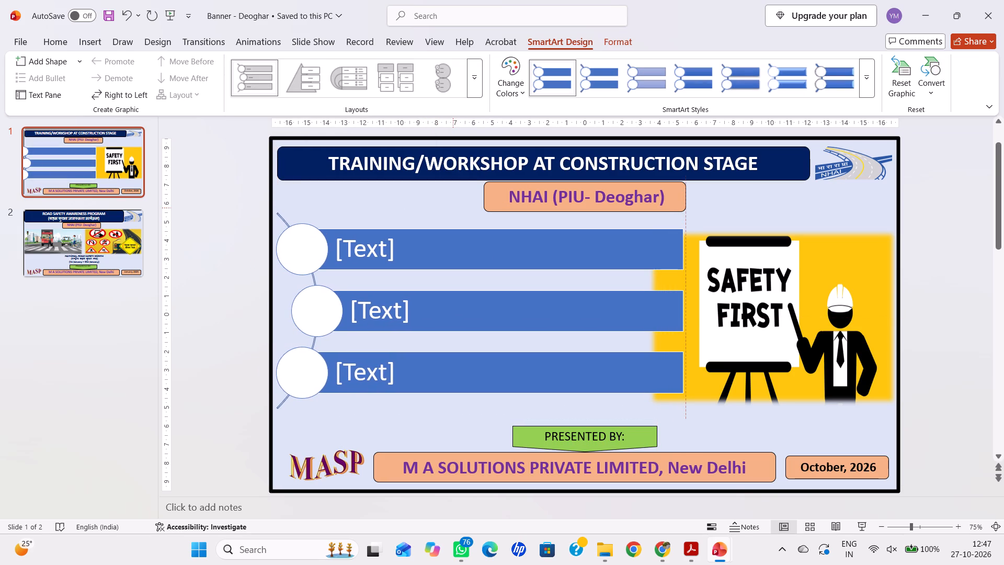
left_click_drag(452, 208, 452, 211)
Narrow the Safety First picture from its left side to clear the list's text bars, and move it slightly up.
left_click(763, 239)
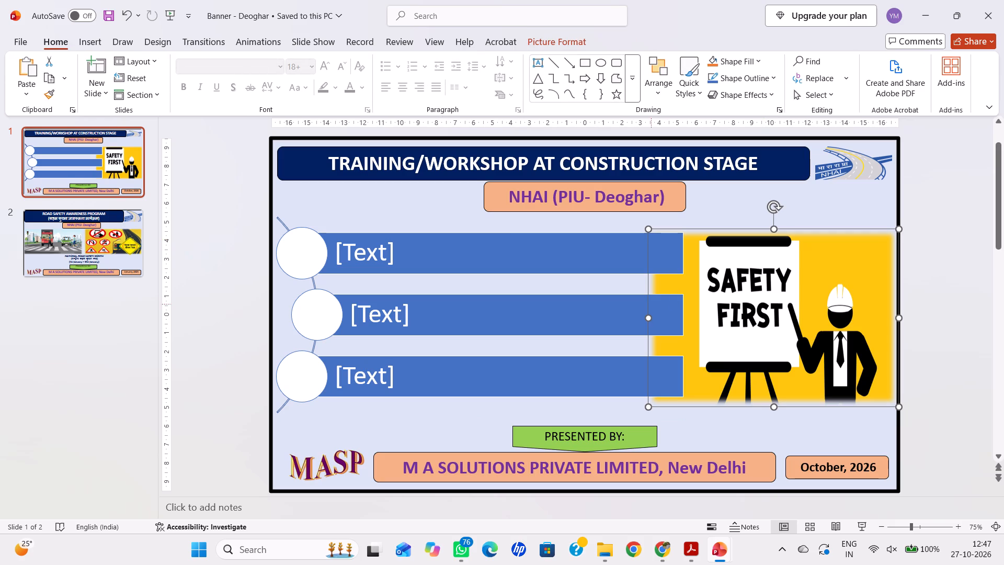
left_click_drag(649, 318, 689, 312)
left_click_drag(776, 256, 774, 244)
left_click(774, 244)
Move the SmartArt list slightly up and extend its bottom edge down to the top of the PRESENTED BY banner.
left_click(601, 293)
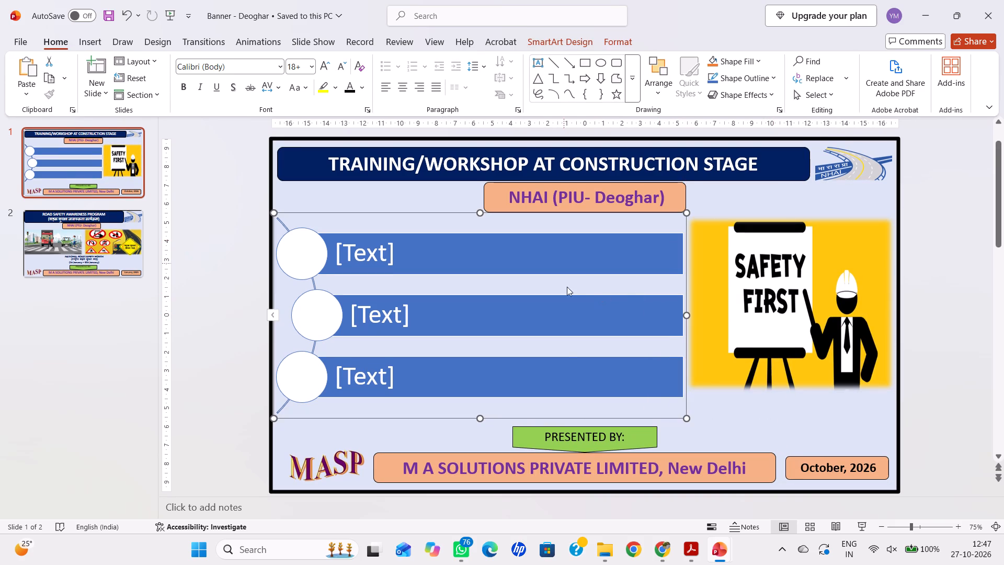
left_click_drag(524, 416, 524, 402)
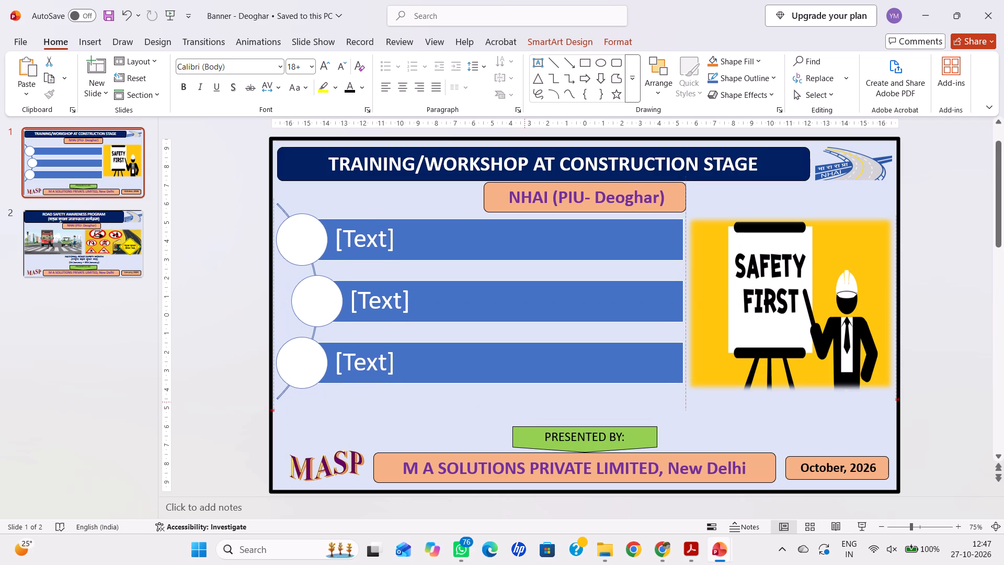
left_click_drag(524, 402, 525, 403)
left_click_drag(477, 405, 484, 414)
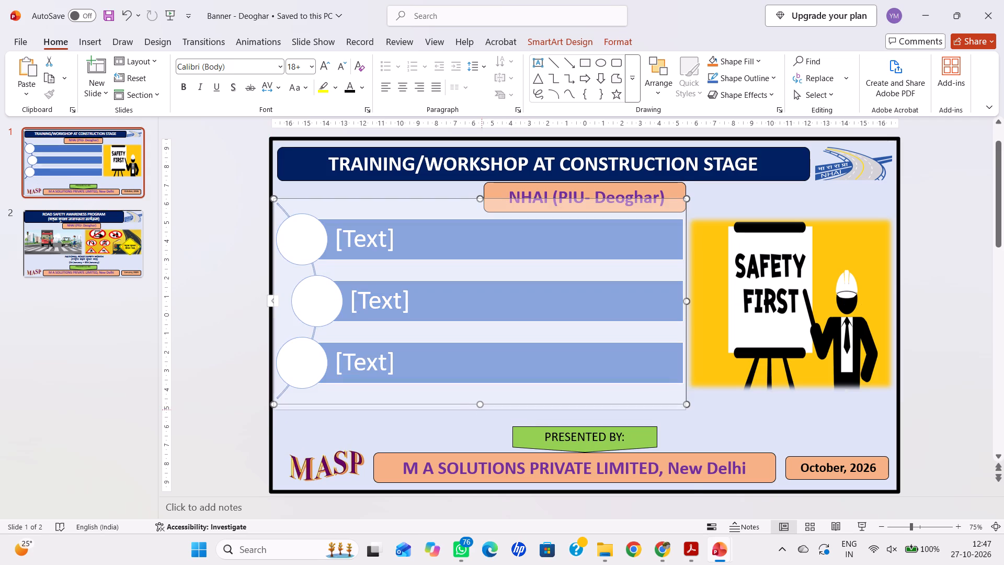
left_click_drag(484, 414, 489, 430)
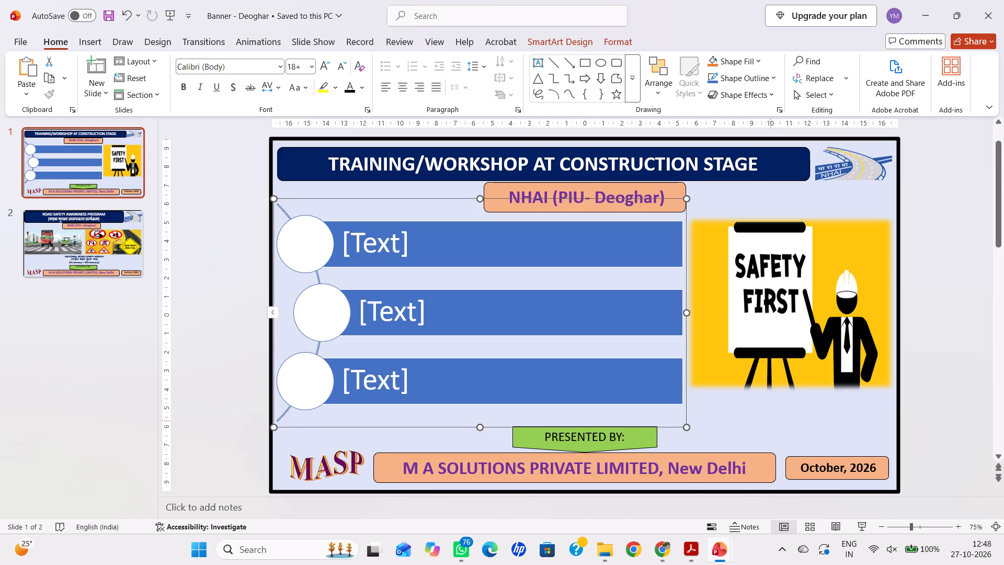
Save the presentation.
key("ctrl+s")
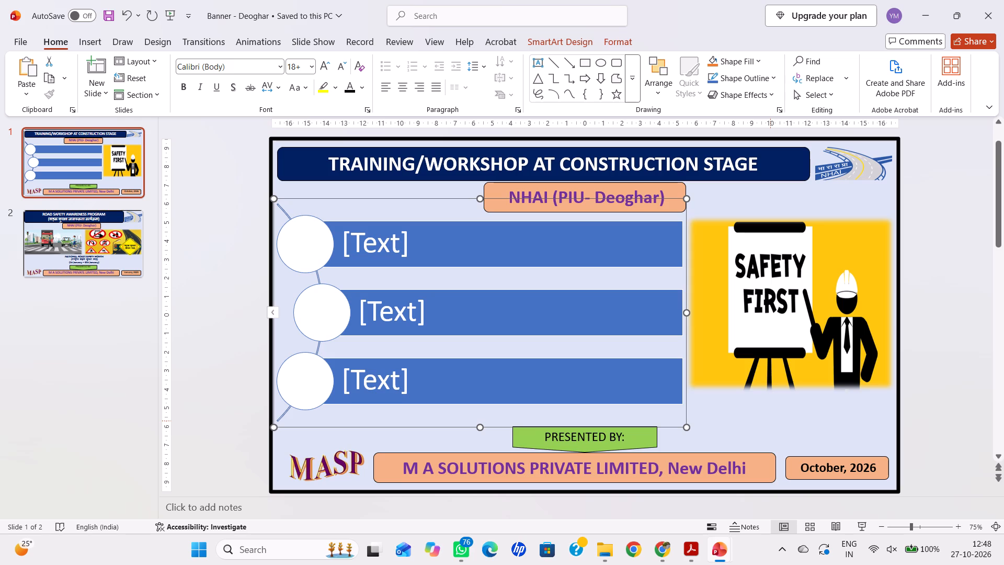
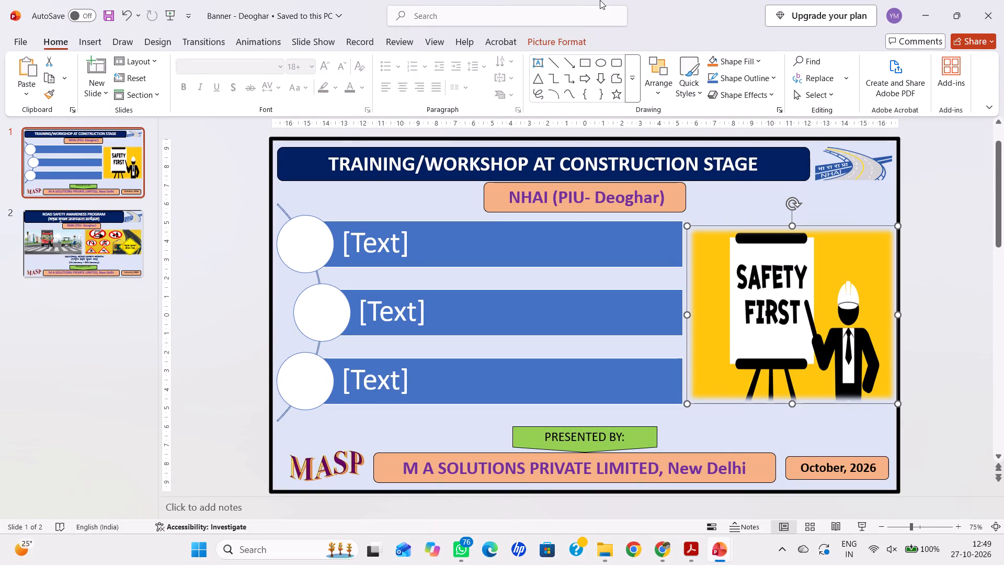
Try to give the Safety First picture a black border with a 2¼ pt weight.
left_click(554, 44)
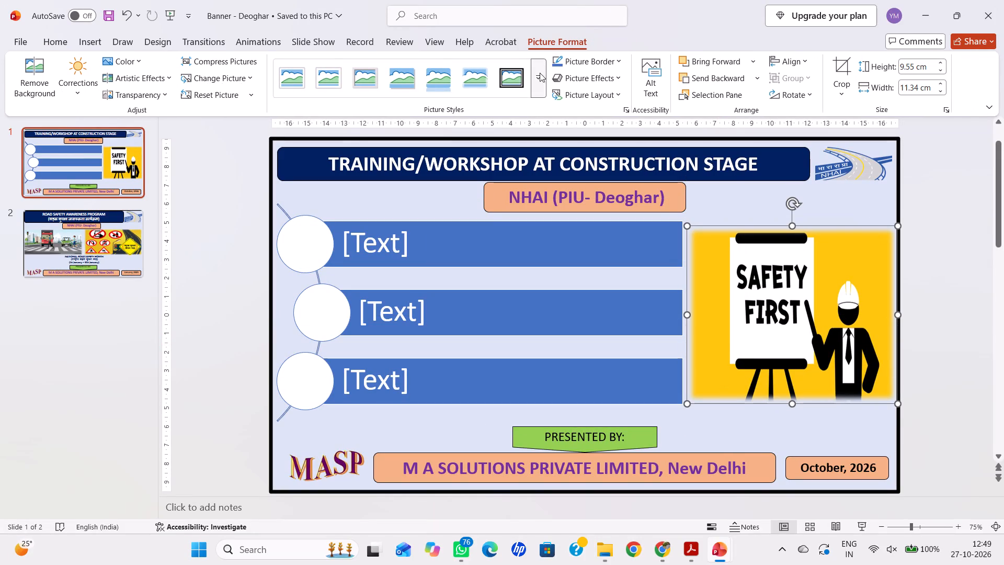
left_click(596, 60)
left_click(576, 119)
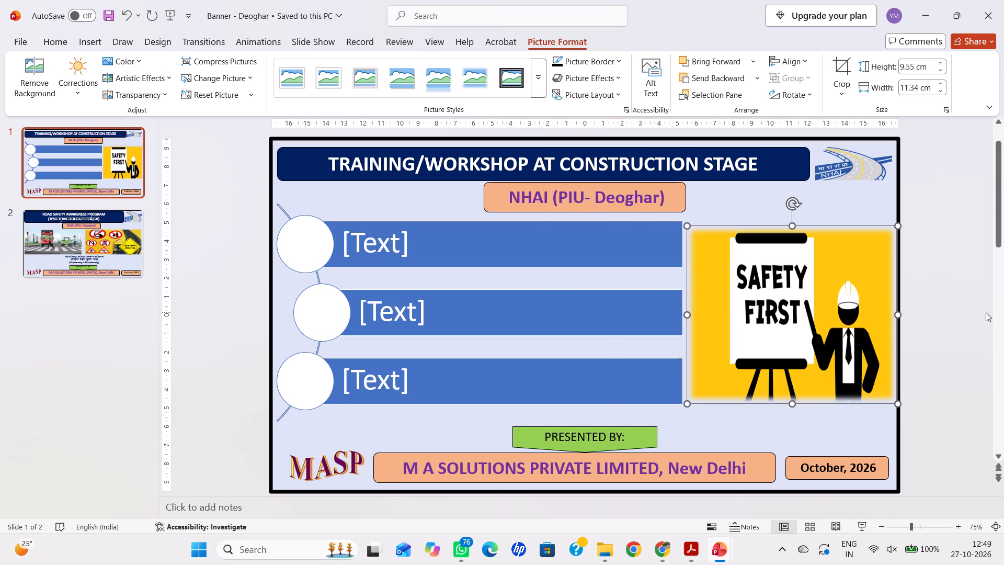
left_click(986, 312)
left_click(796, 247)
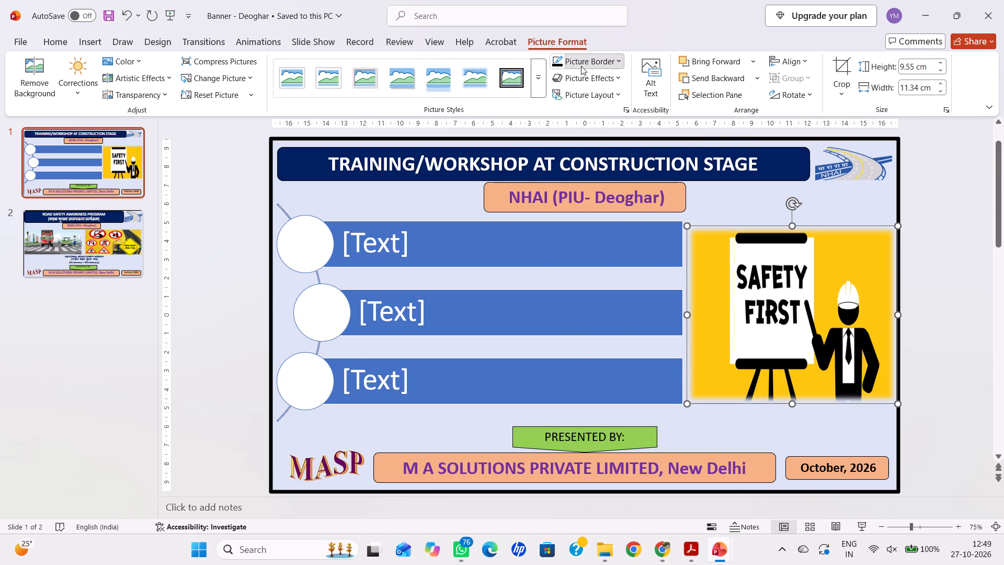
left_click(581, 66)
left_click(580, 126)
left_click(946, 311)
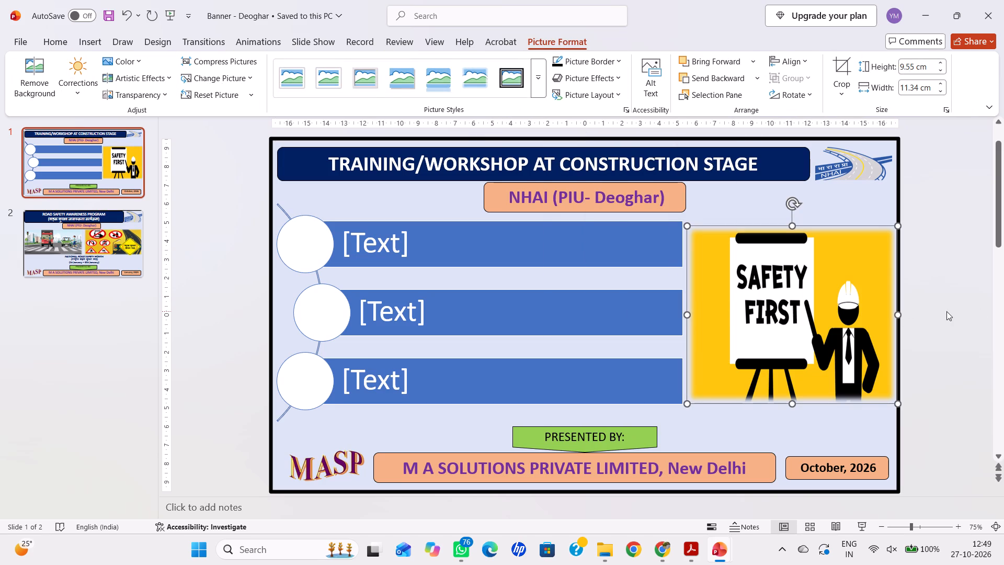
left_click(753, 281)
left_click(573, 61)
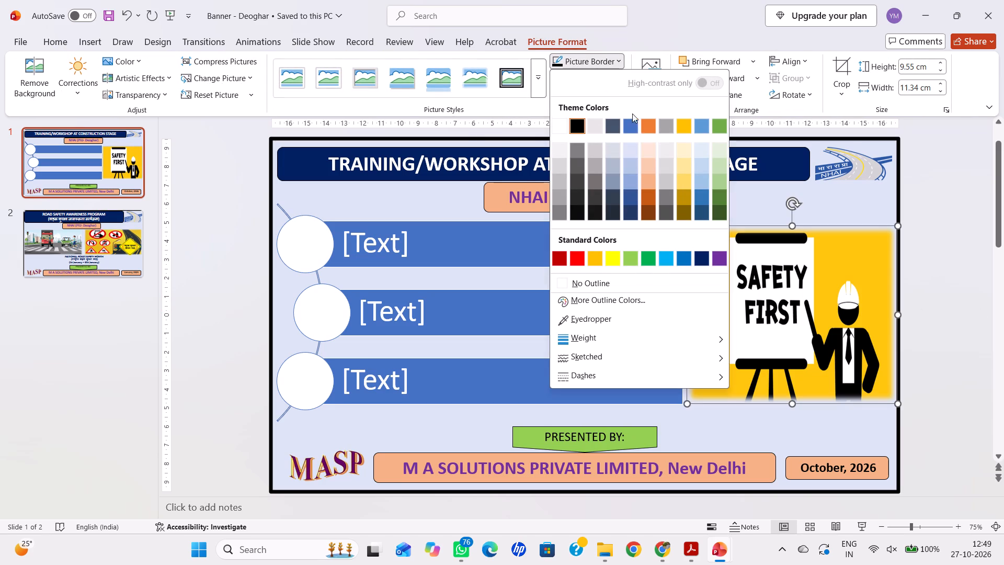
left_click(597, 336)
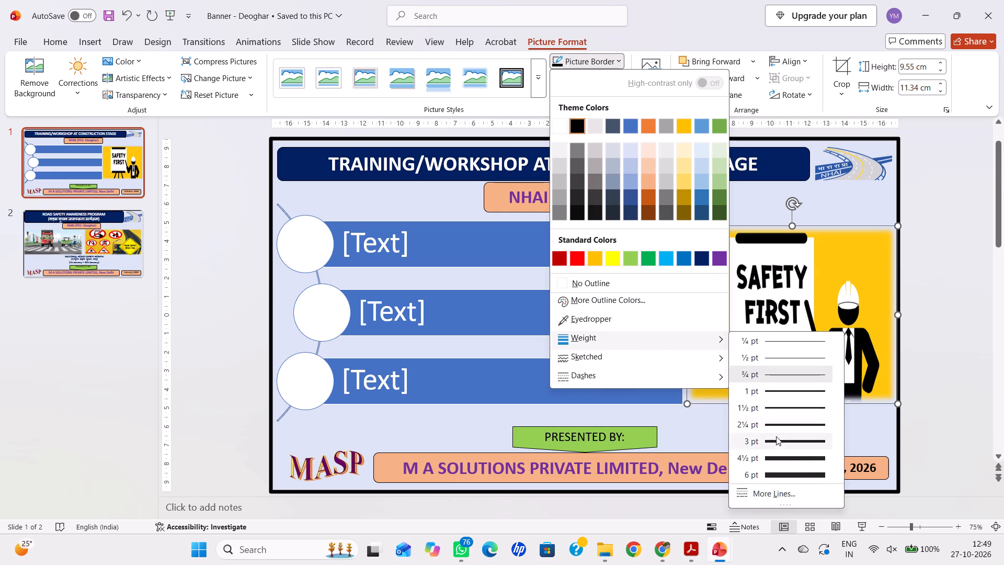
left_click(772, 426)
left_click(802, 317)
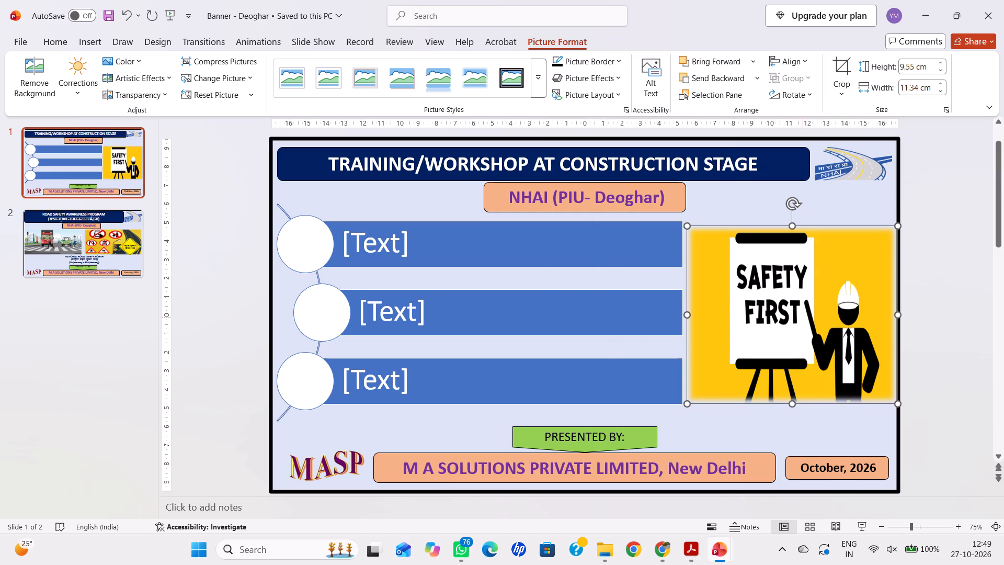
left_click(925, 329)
Nudge the Safety First picture slightly up and to the left, and apply the thin black frame picture style.
left_click(781, 292)
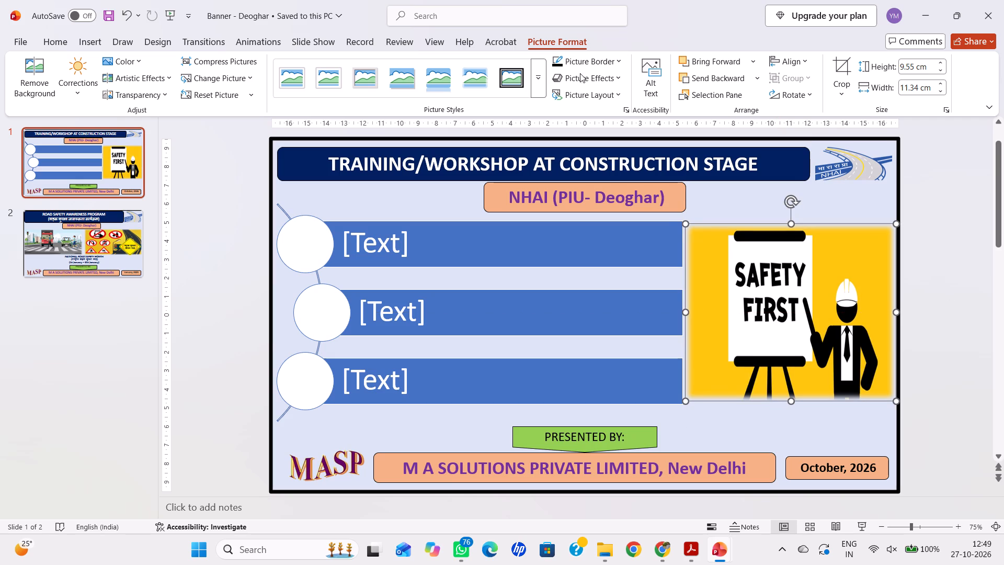
left_click(538, 80)
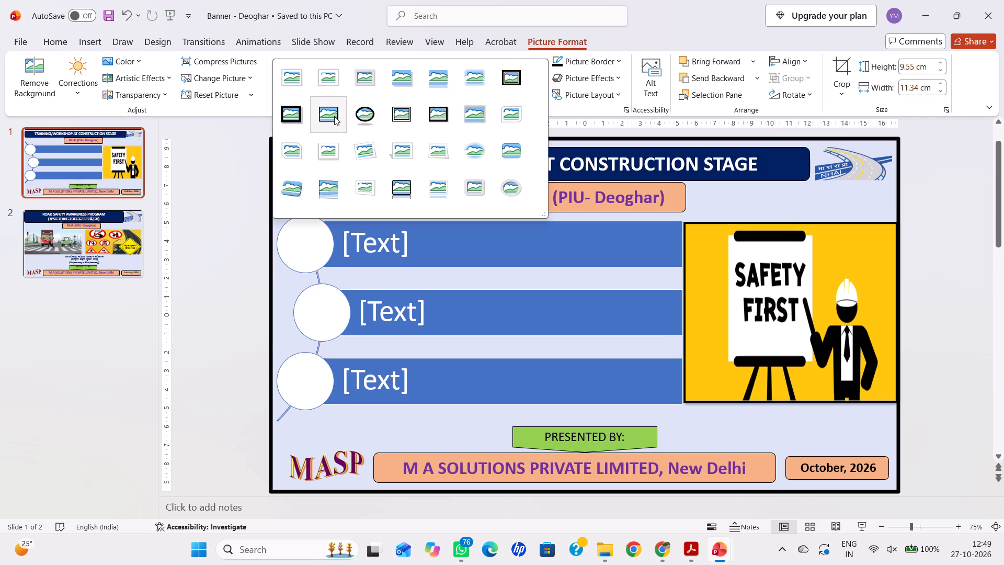
left_click(334, 116)
left_click(939, 293)
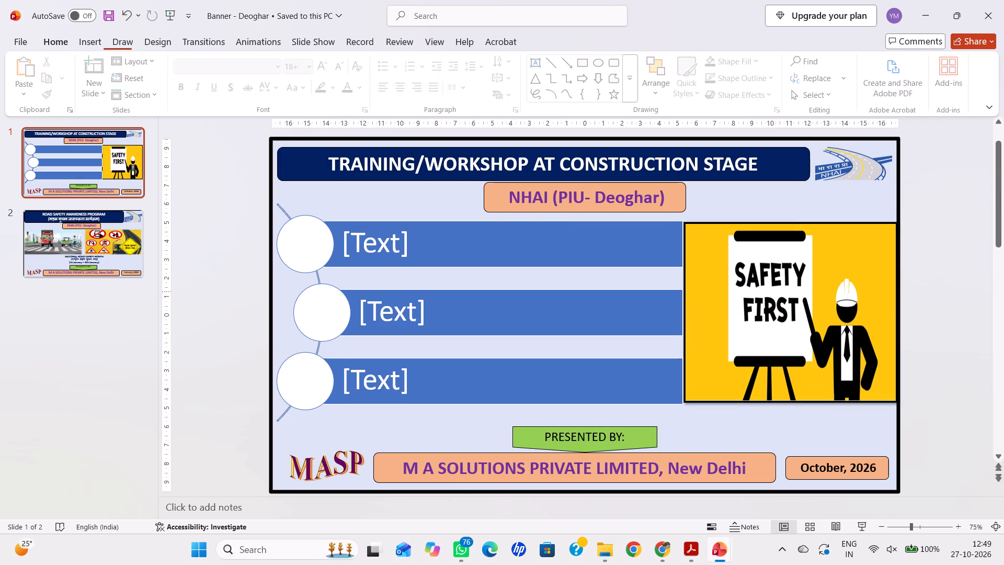
Narrow the Safety First picture slightly from its right side to leave a small gap before the slide's black border.
left_click(800, 300)
left_click(896, 313)
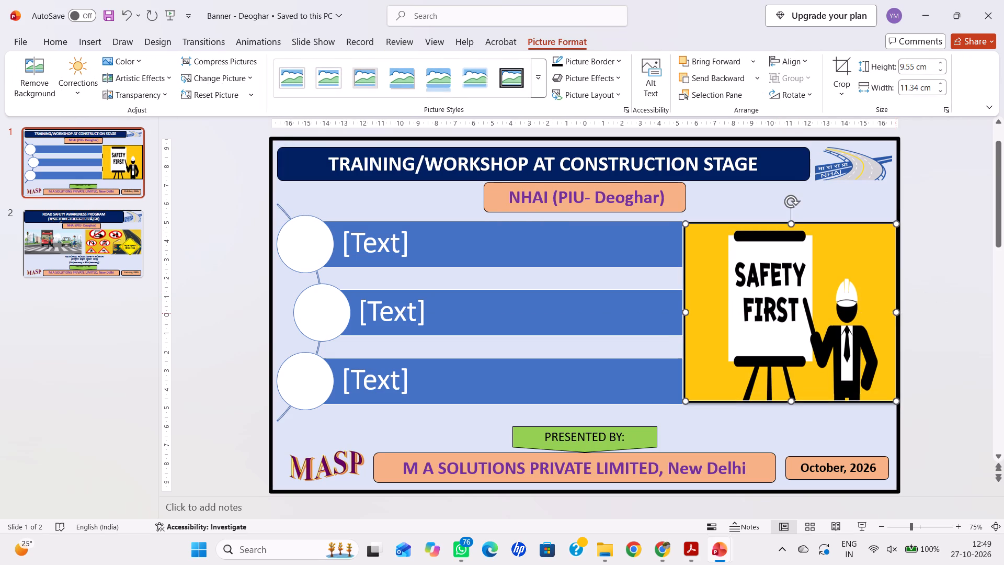
left_click(936, 336)
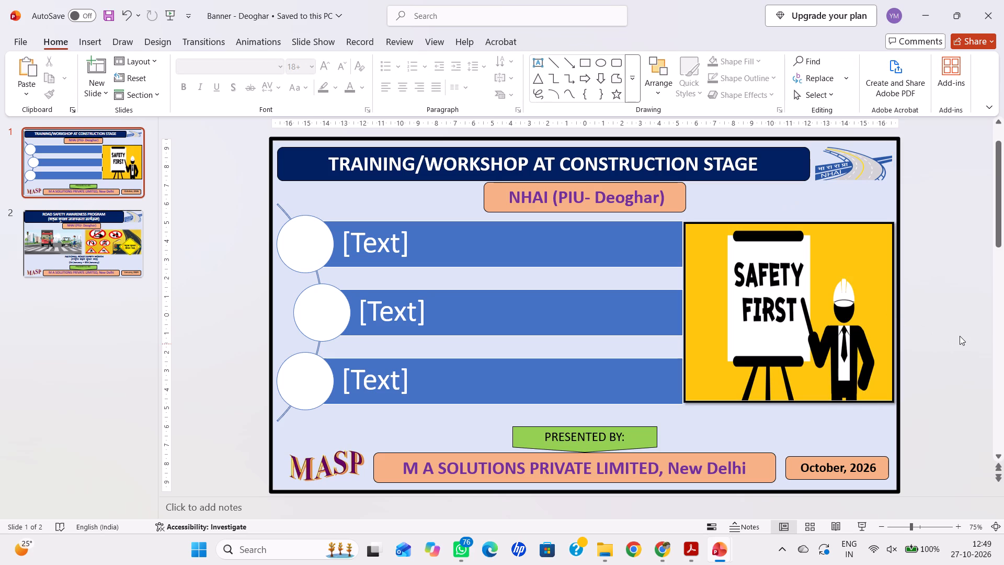
Save the presentation.
key("ctrl+s")
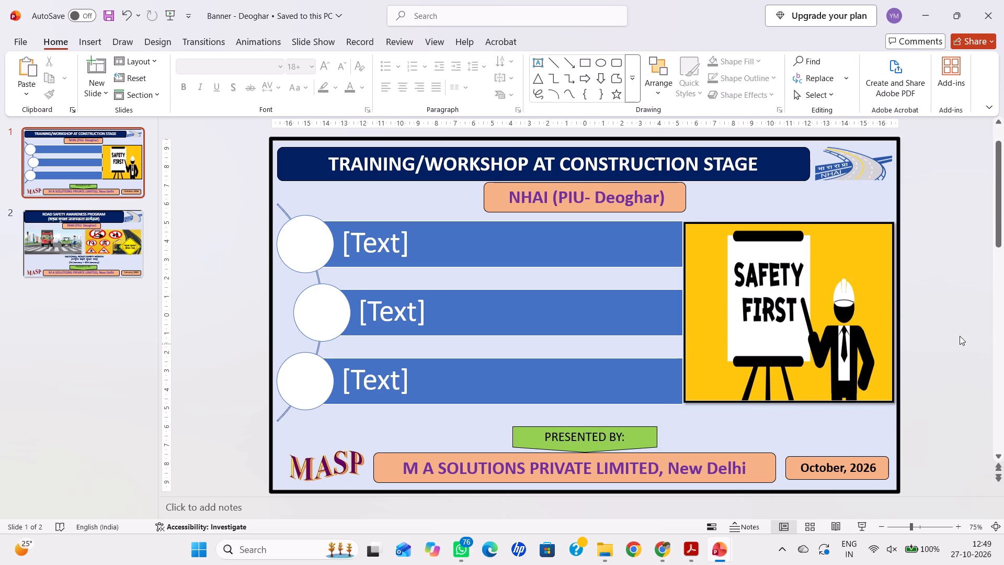
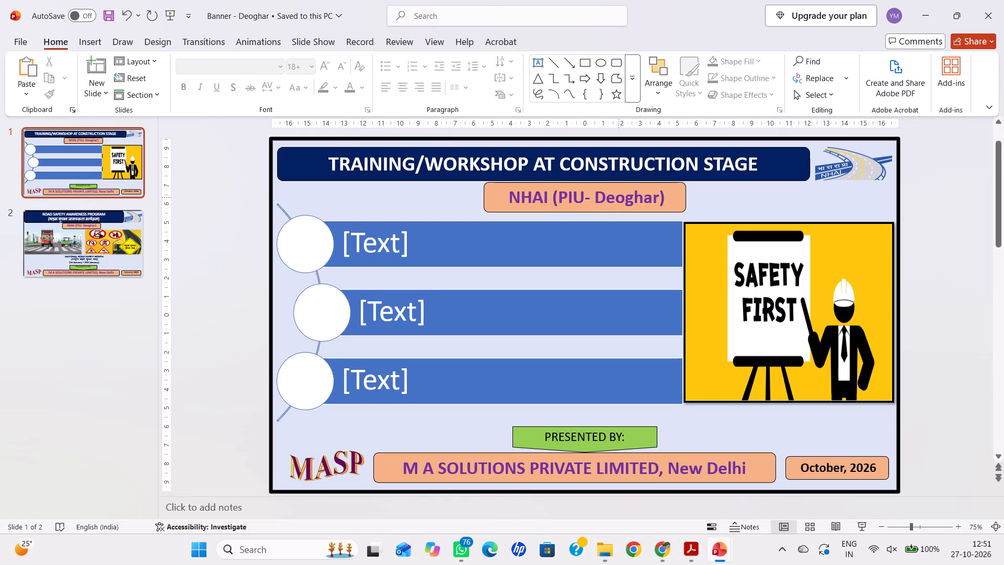
Change the place name in the NHAI (PIU- Deoghar) label to Madurai and save the presentation.
left_click(656, 201)
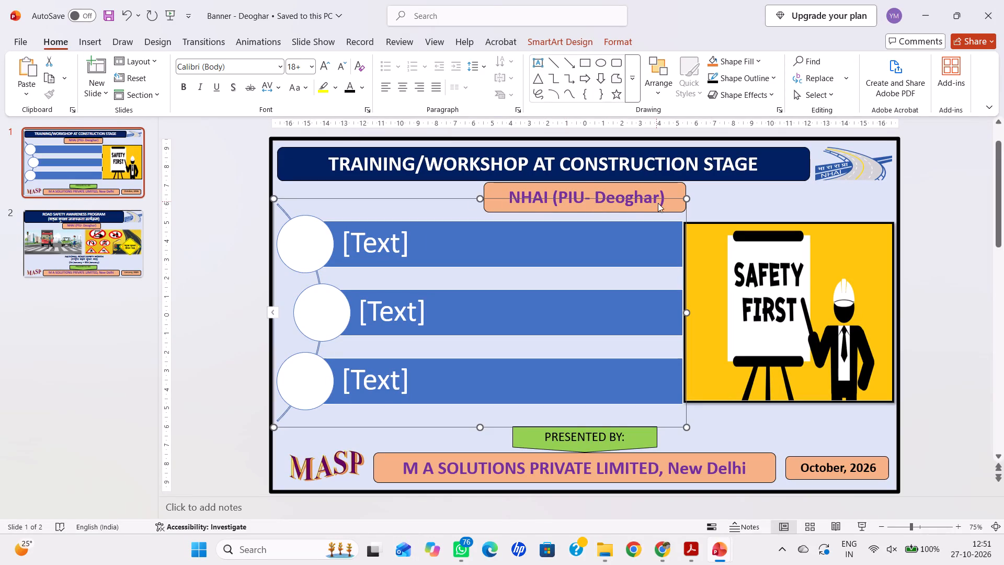
left_click(656, 191)
key("BackSpace")
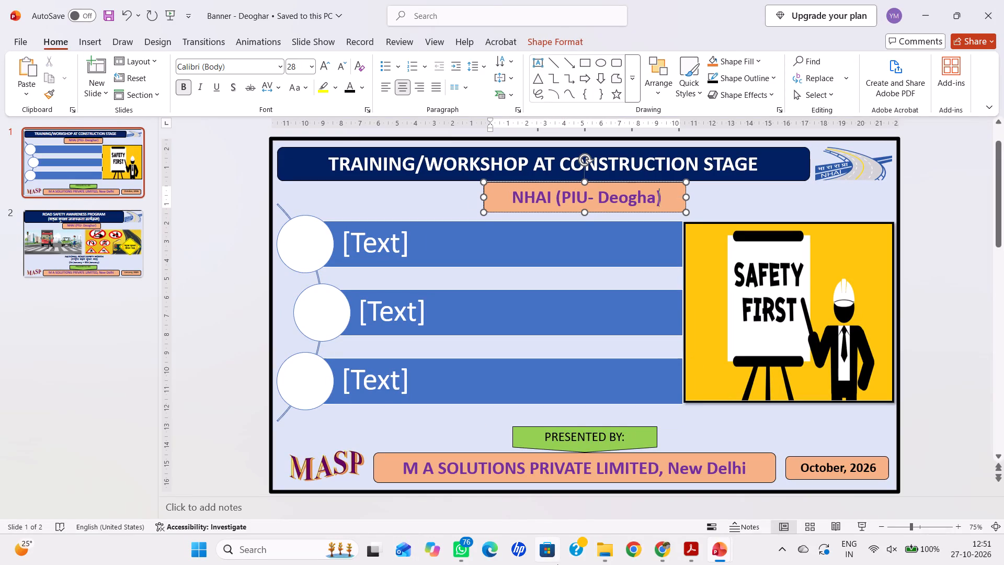
key("BackSpace")
key("BackSpace")
key("BackSpace")
key("BackSpace")
key("BackSpace")
key("BackSpace")
type("Madurai")
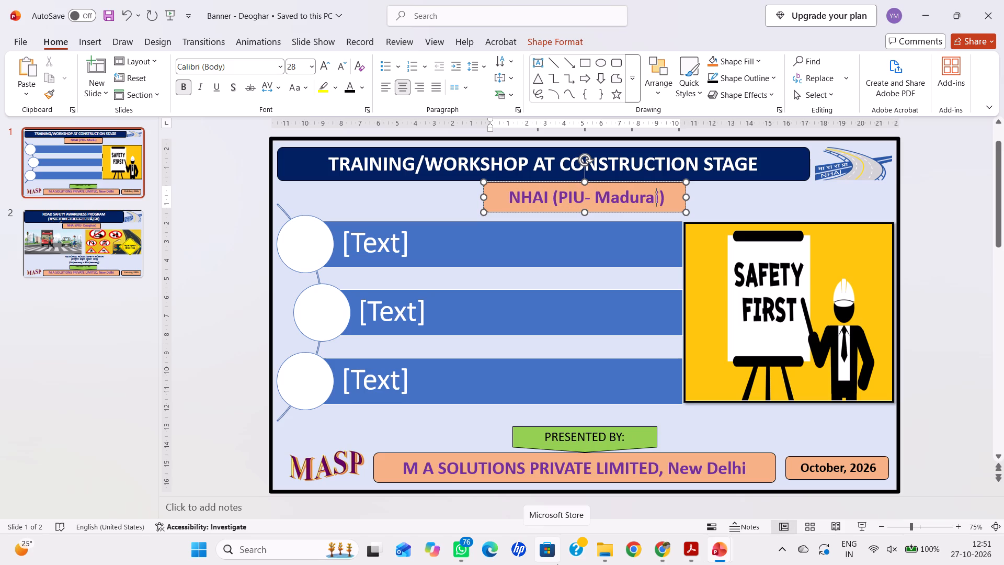
left_click(928, 399)
key("ctrl+s")
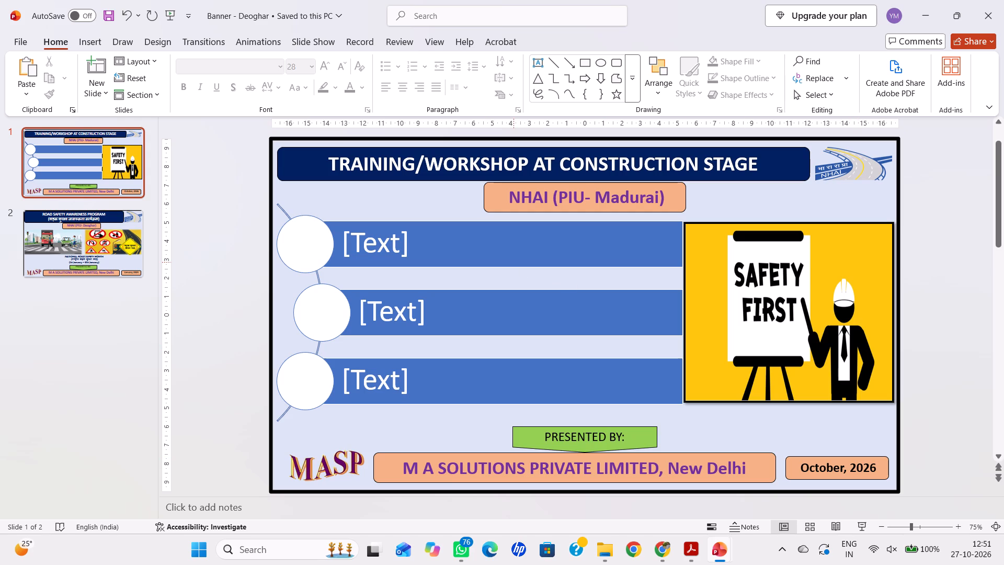
Open the PPT_Madurai_January 2025 presentation from the Workshop_Trainning folder inside the M A S P Madurai folder in File Explorer.
left_click(591, 564)
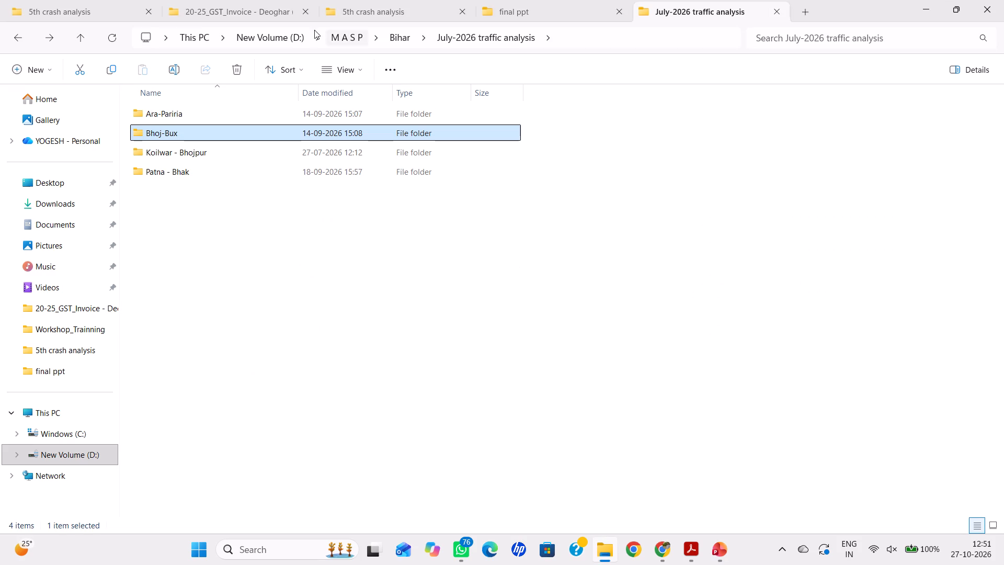
left_click(16, 38)
left_click(16, 38)
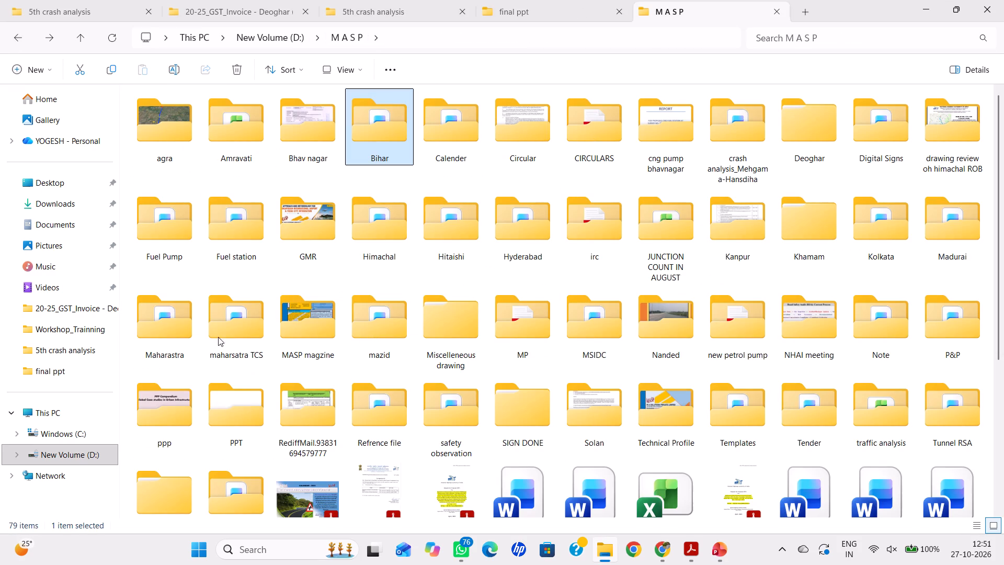
double_click(951, 230)
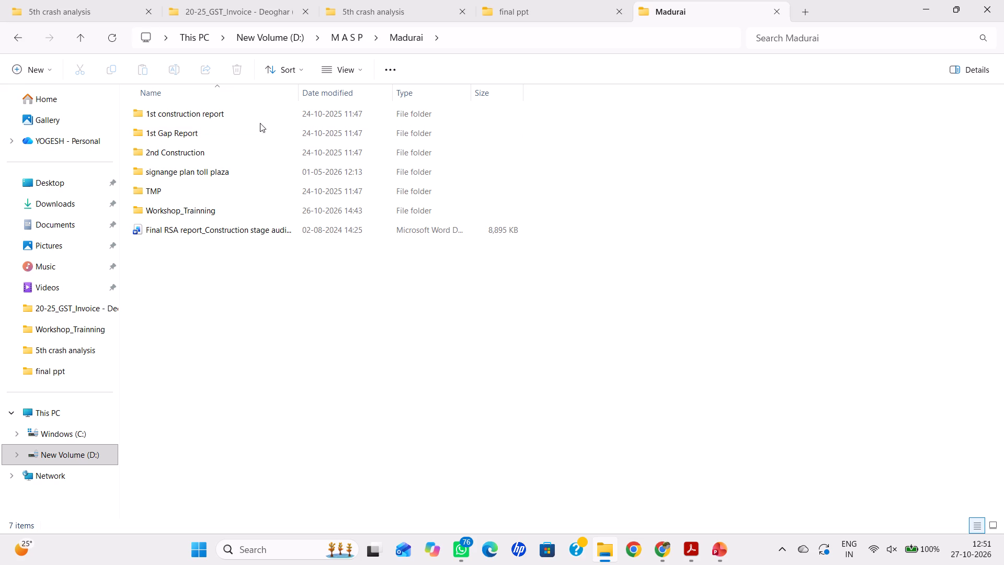
triple_click(216, 212)
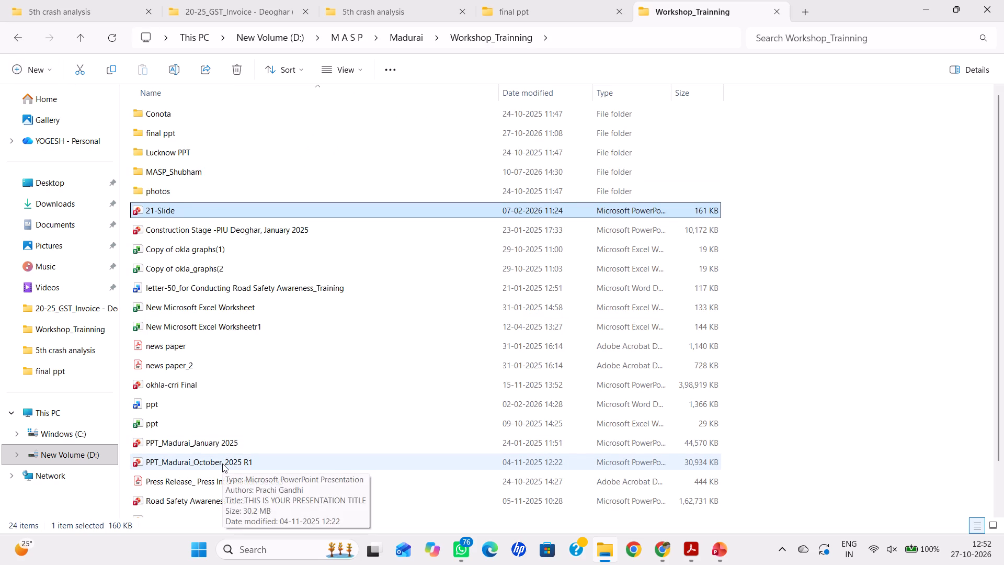
scroll(222, 452, "down", 2)
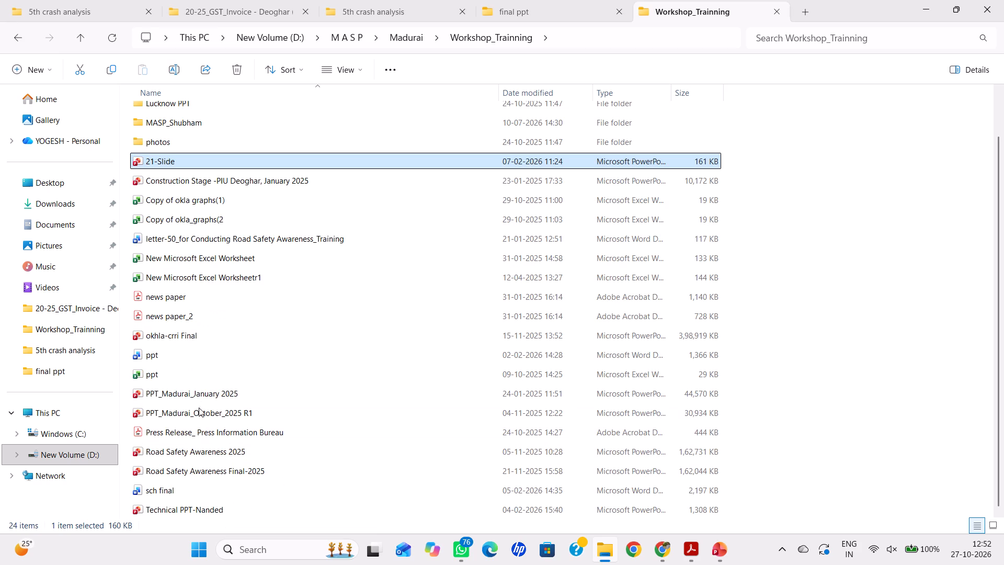
double_click(200, 394)
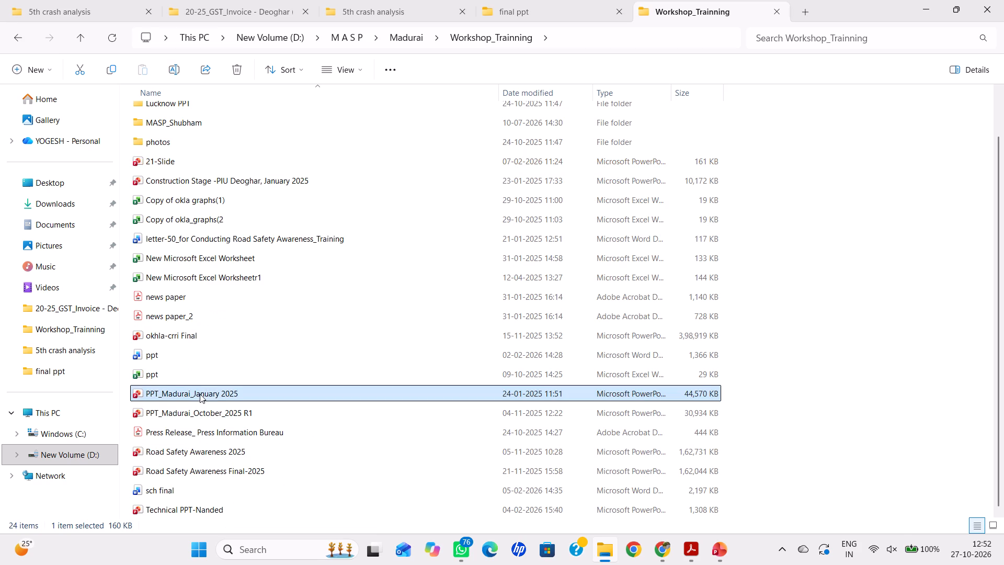
double_click(339, 394)
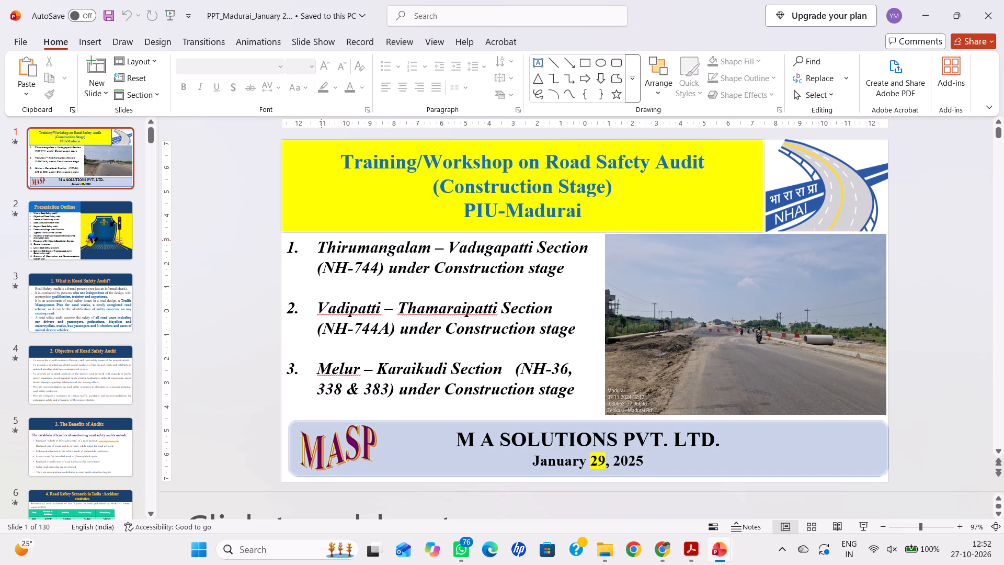
Copy the Thirumangalam – Vadugapatti Section (NH-744) item into the banner's first SmartArt bar, and close the Sherpur banner file.
left_click_drag(320, 243, 560, 267)
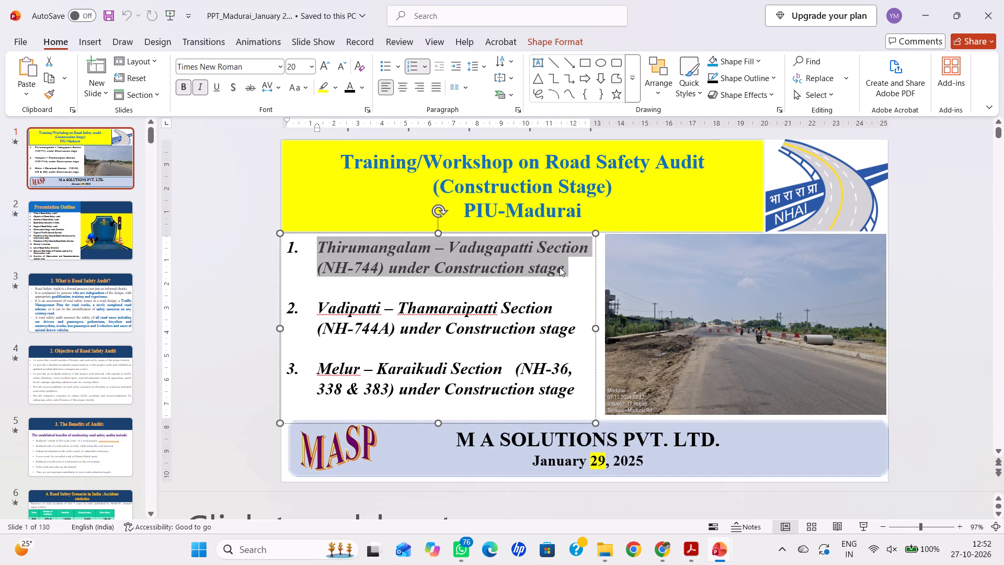
key("ctrl+c")
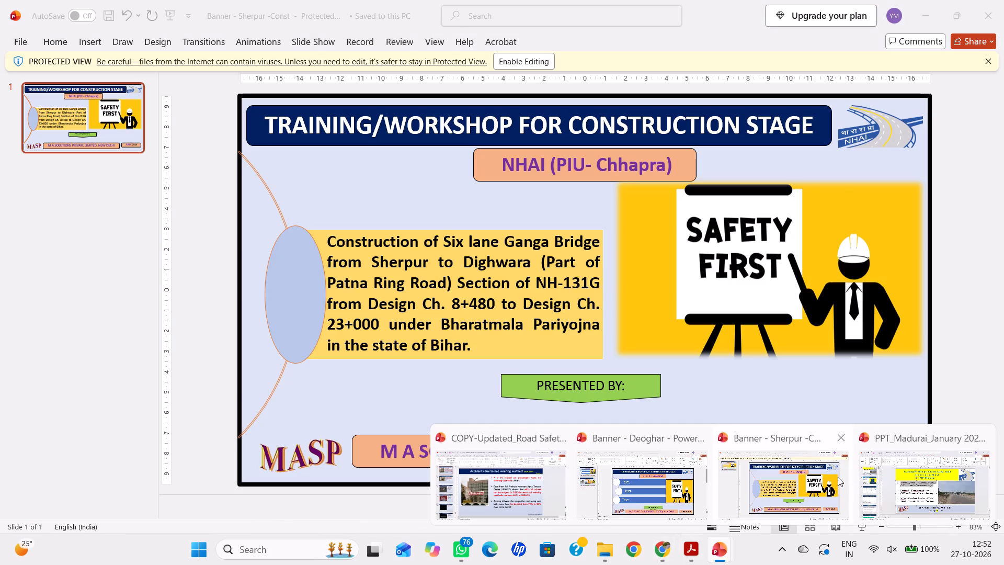
left_click(804, 494)
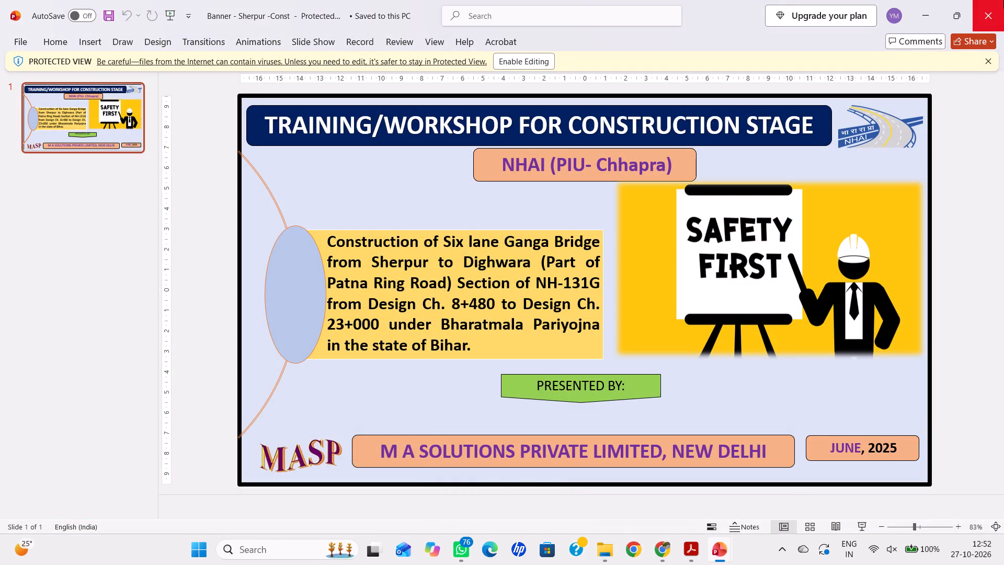
left_click(1003, 0)
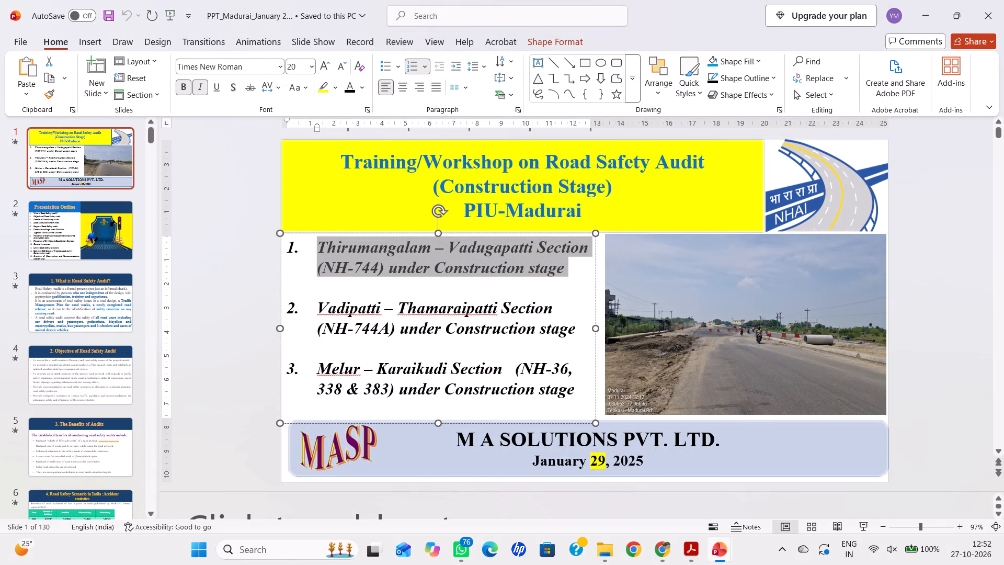
left_click(716, 510)
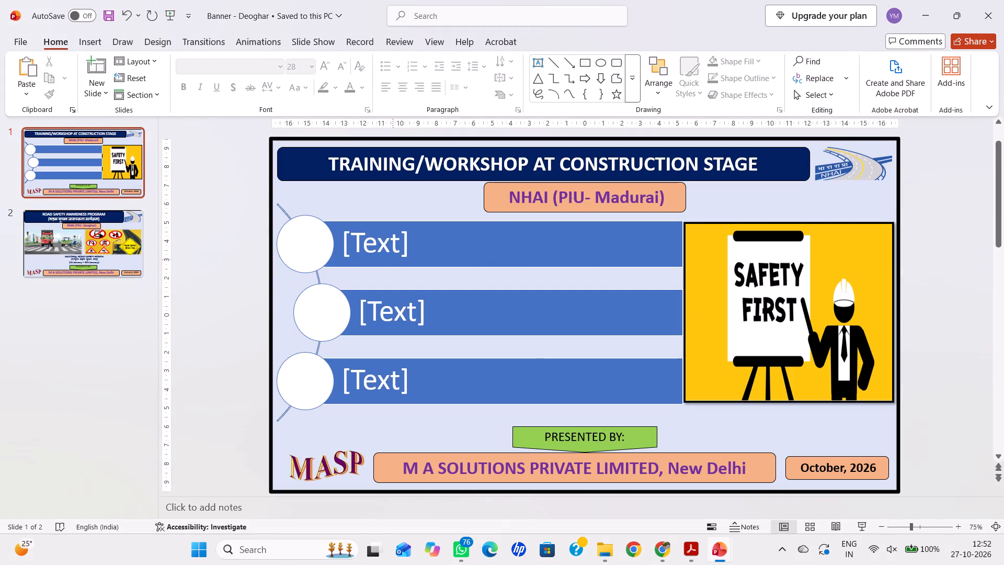
left_click(393, 259)
key("ctrl+v")
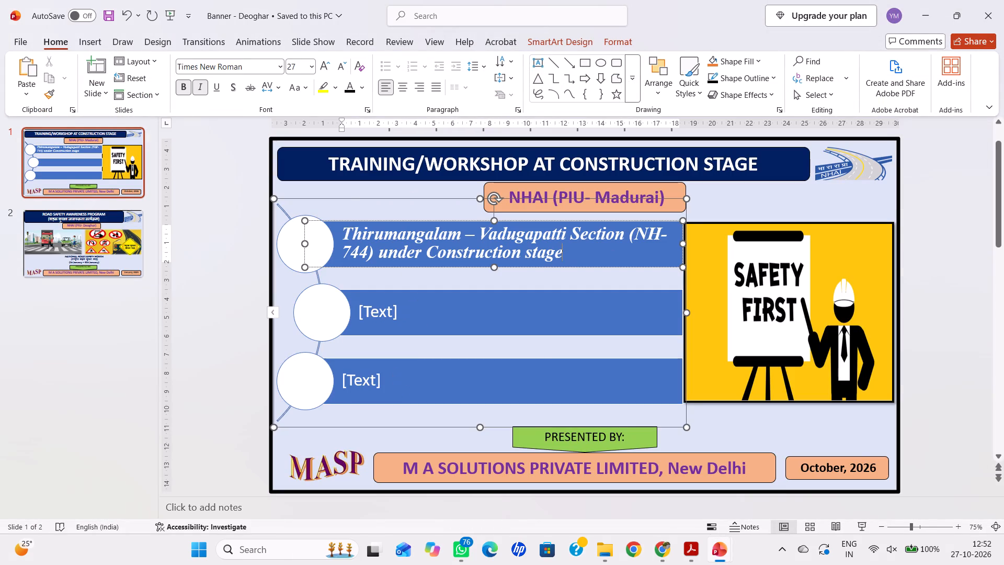
Copy the Vadipatti – Thamaraipatti Section (NH-744A) item from the Madurai presentation into the banner's second SmartArt bar.
key("grave")
key("alt+Tab")
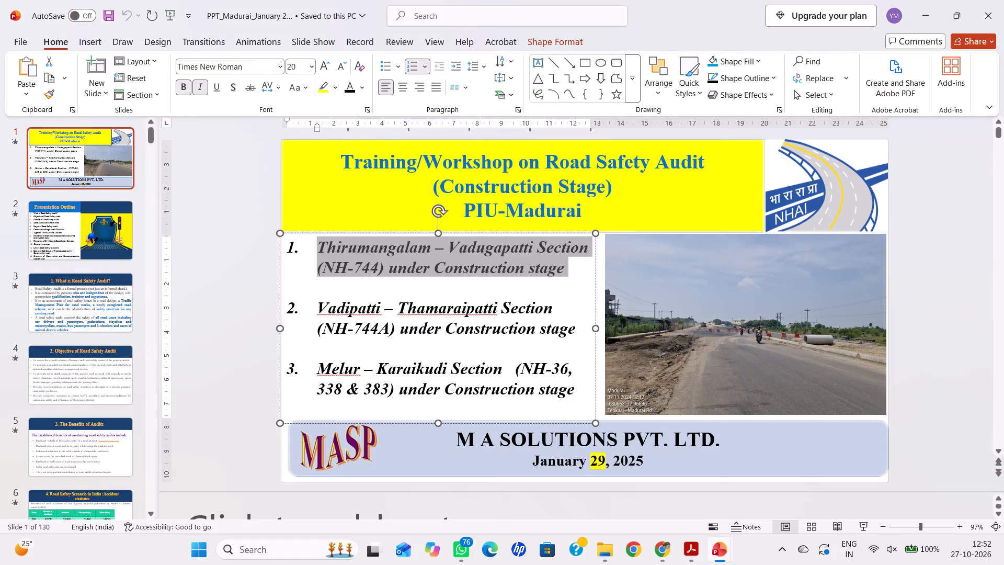
left_click(446, 332)
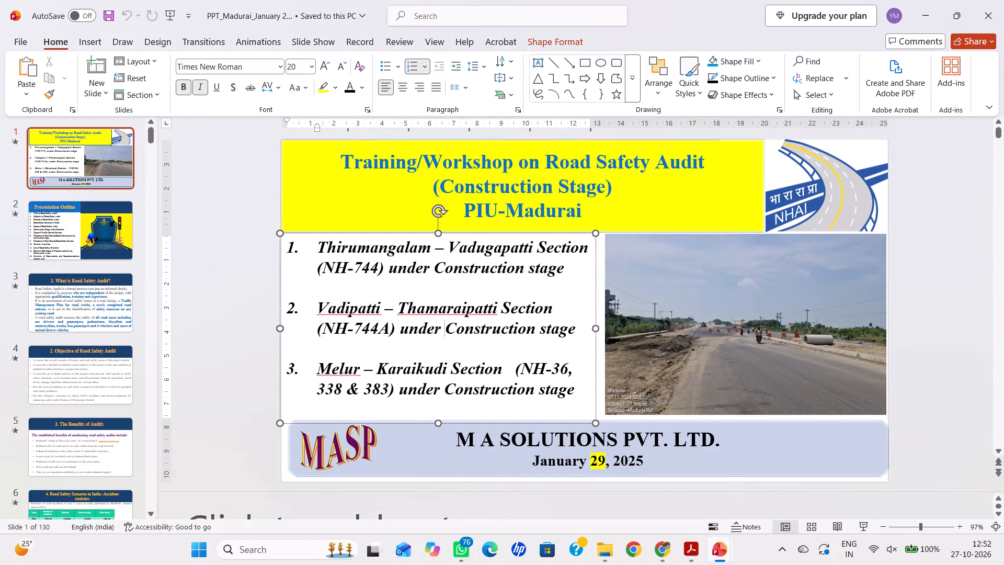
left_click_drag(579, 329, 378, 307)
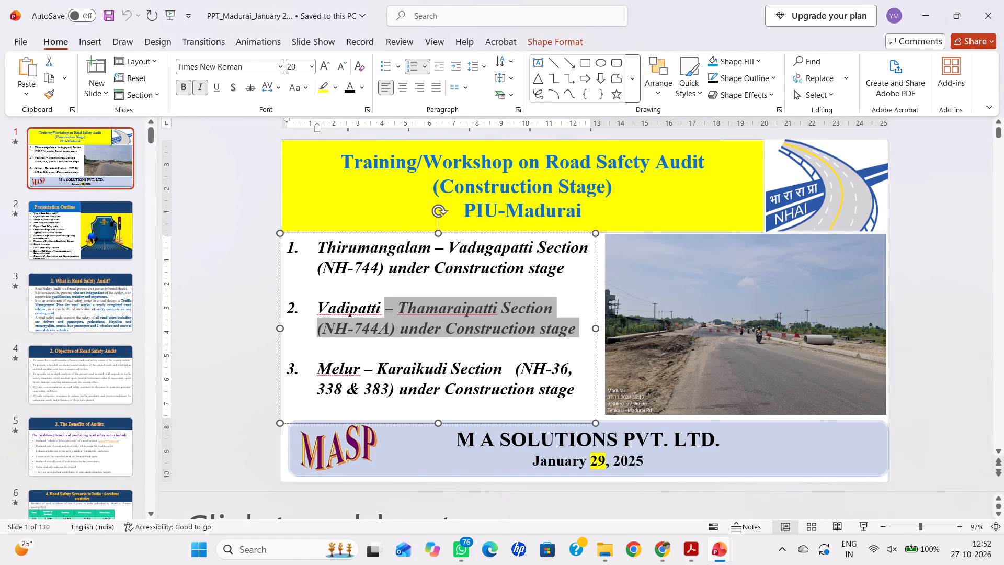
left_click_drag(378, 307, 347, 305)
key("ctrl+c")
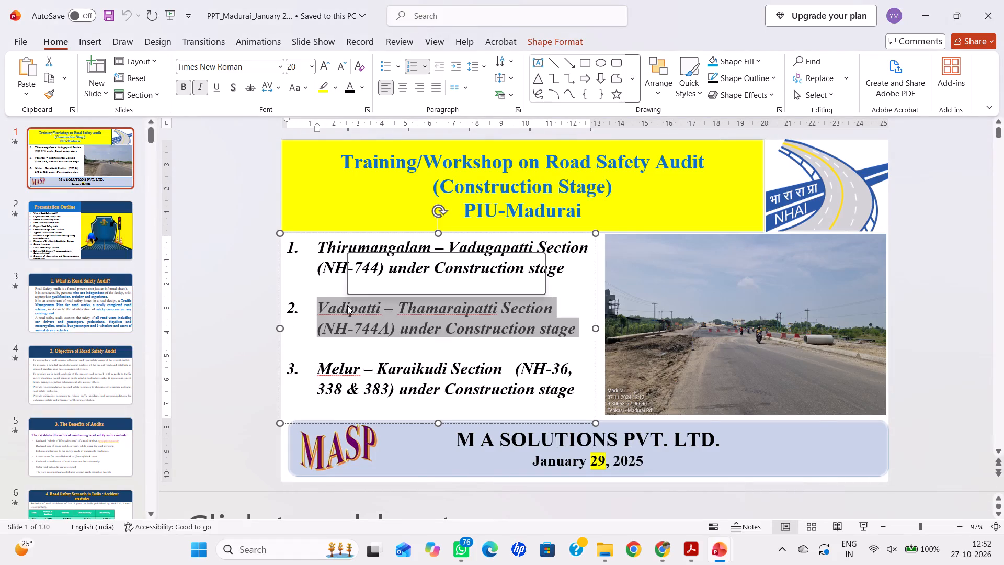
key("grave")
key("alt+Tab")
left_click(447, 316)
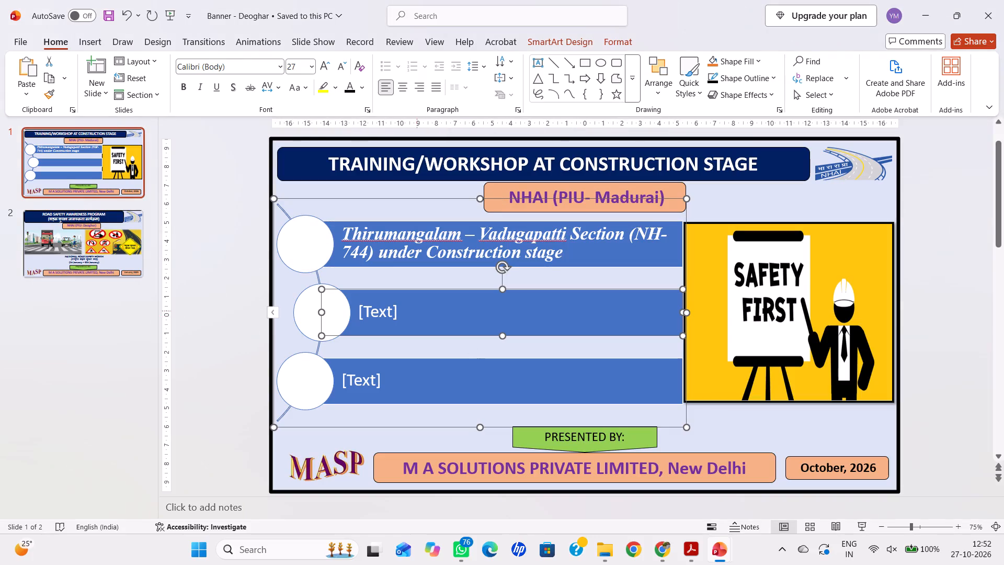
left_click(396, 304)
key("ctrl+v")
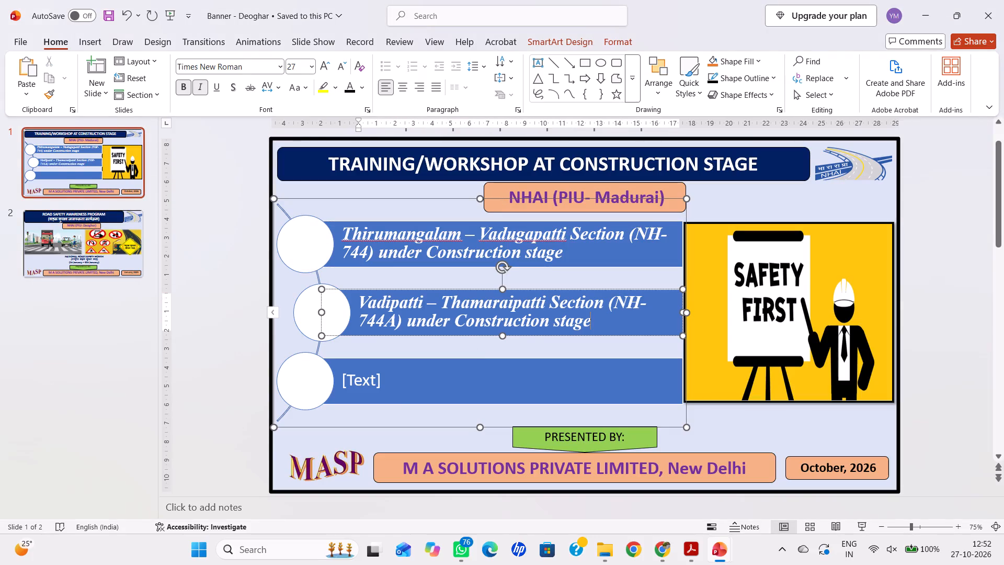
Copy the Melur – Karaikudi Section (NH-36, 338 & 383) item from the Madurai presentation into the banner's third SmartArt bar.
key("grave")
key("alt+Tab")
left_click(438, 378)
left_click_drag(580, 390, 328, 362)
key("ctrl+c")
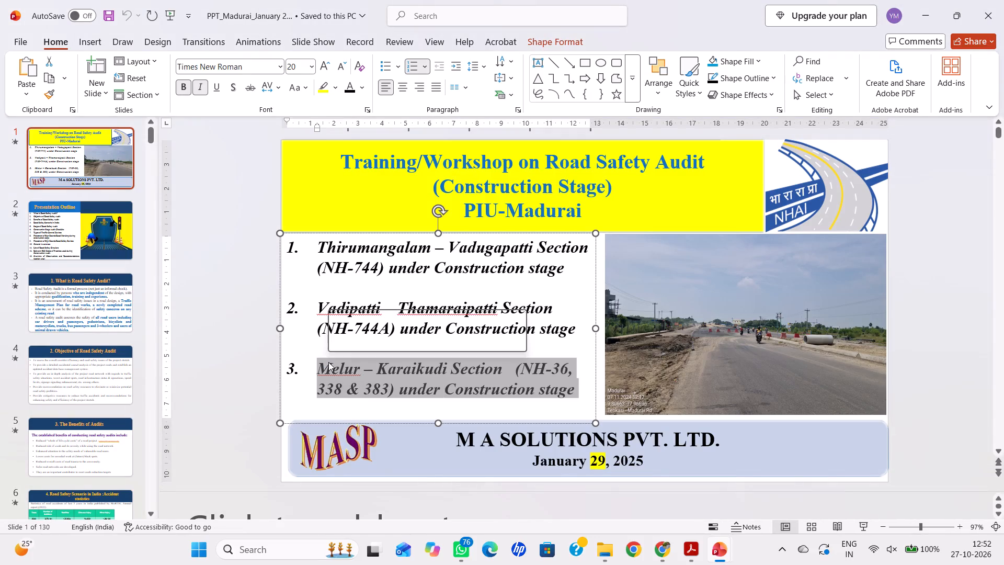
key("grave")
key("alt+Tab")
left_click(381, 381)
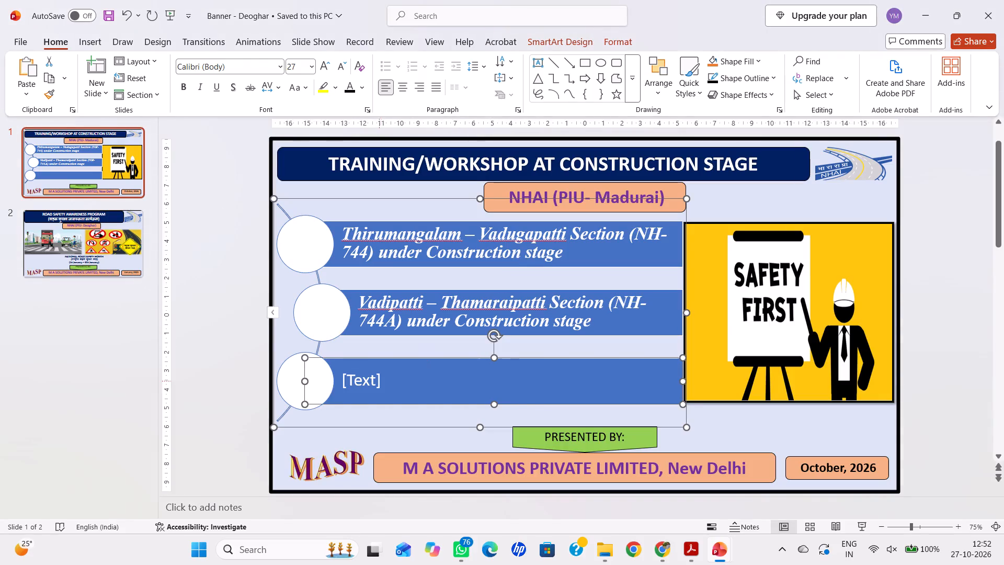
left_click(379, 381)
key("ctrl+v")
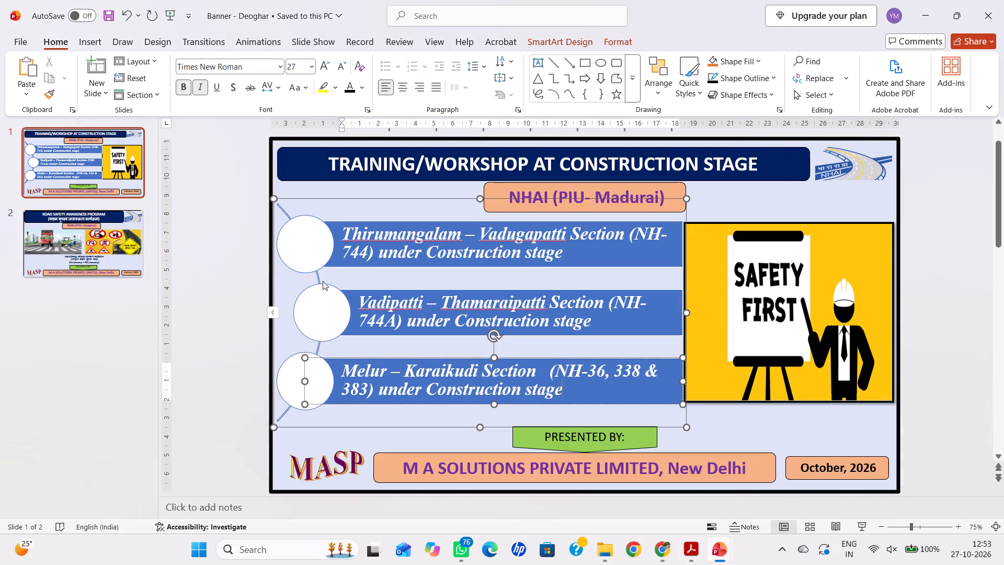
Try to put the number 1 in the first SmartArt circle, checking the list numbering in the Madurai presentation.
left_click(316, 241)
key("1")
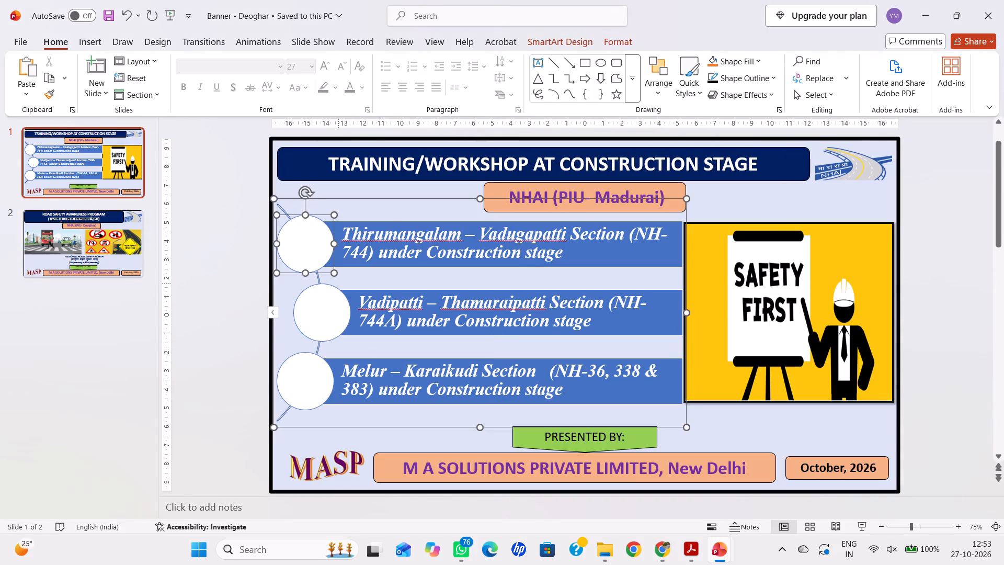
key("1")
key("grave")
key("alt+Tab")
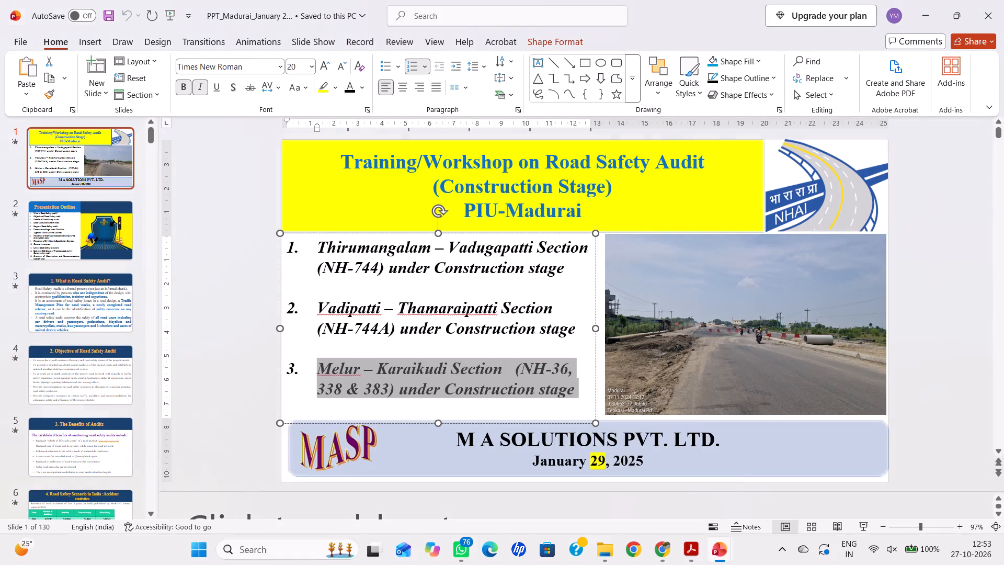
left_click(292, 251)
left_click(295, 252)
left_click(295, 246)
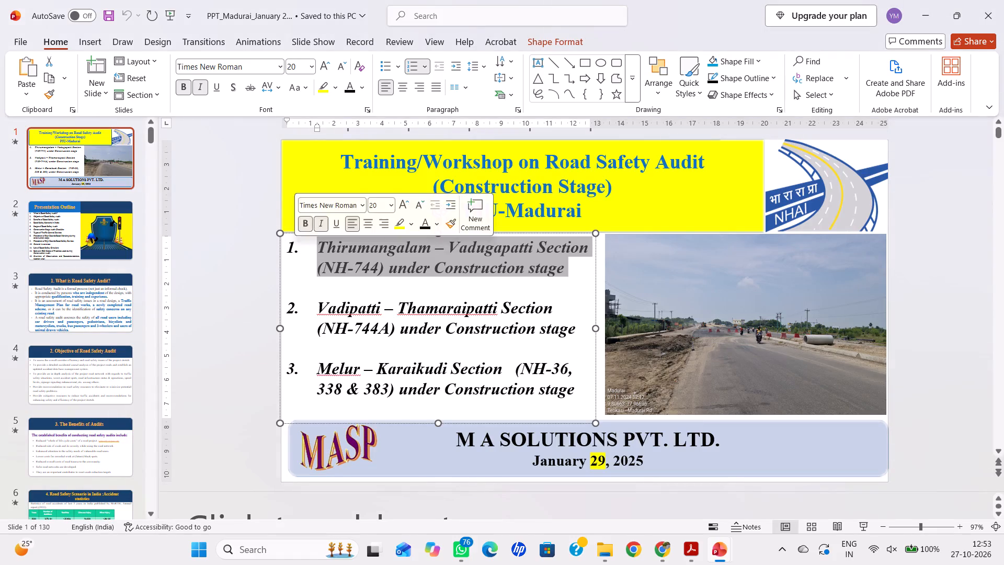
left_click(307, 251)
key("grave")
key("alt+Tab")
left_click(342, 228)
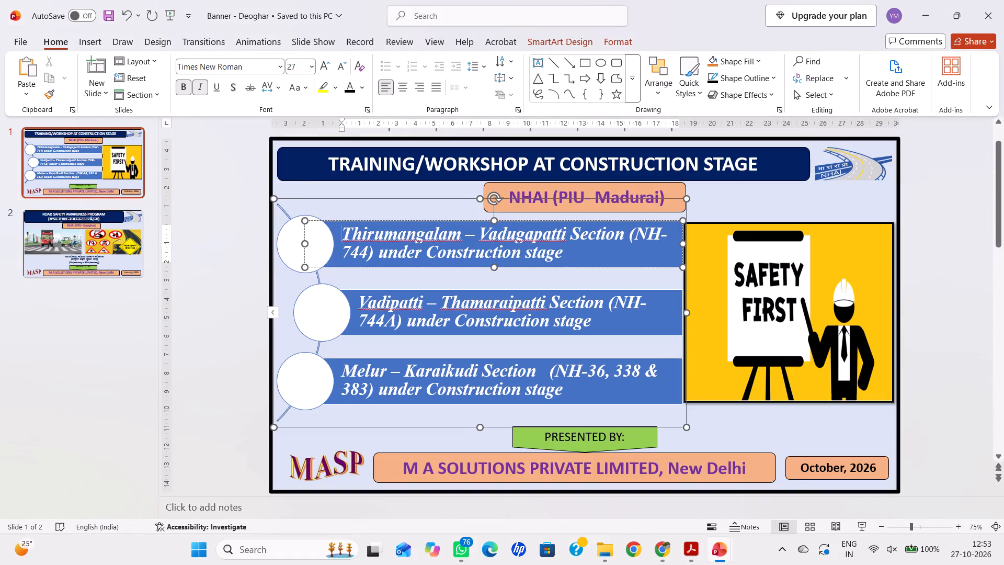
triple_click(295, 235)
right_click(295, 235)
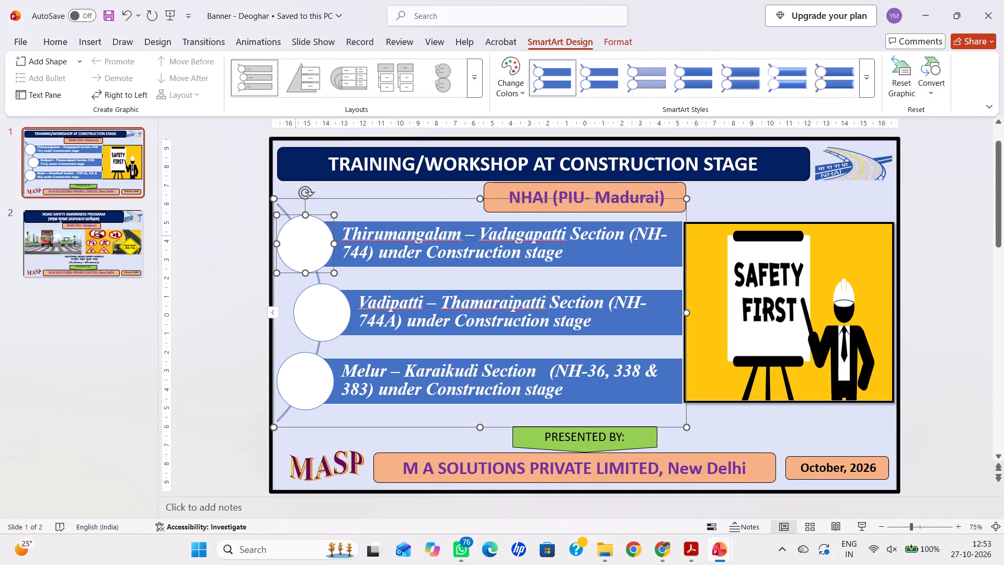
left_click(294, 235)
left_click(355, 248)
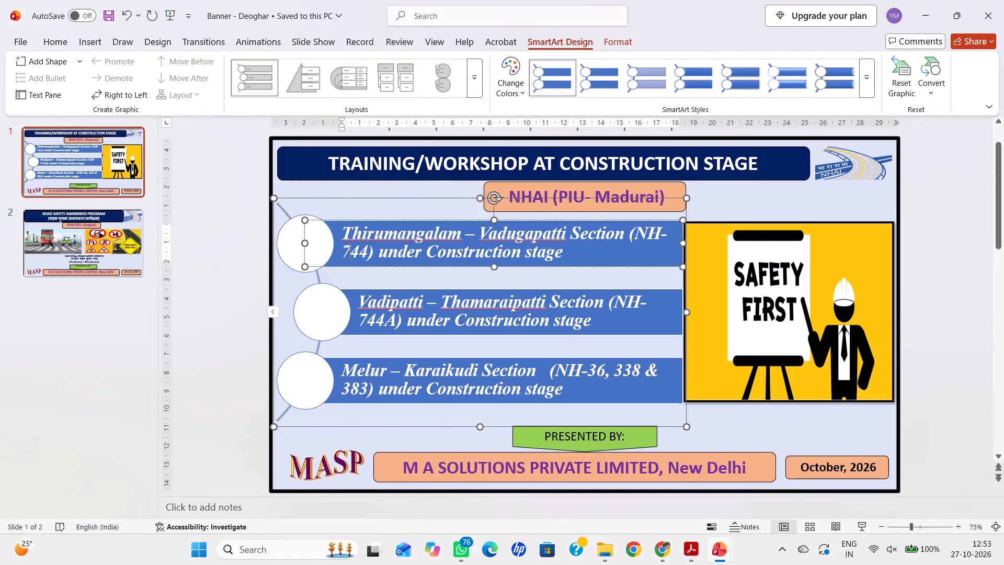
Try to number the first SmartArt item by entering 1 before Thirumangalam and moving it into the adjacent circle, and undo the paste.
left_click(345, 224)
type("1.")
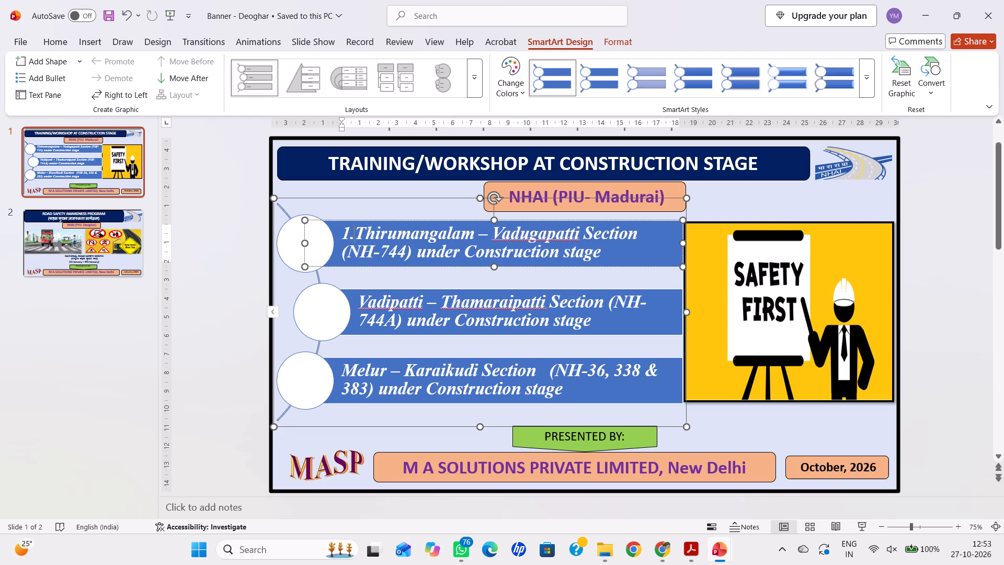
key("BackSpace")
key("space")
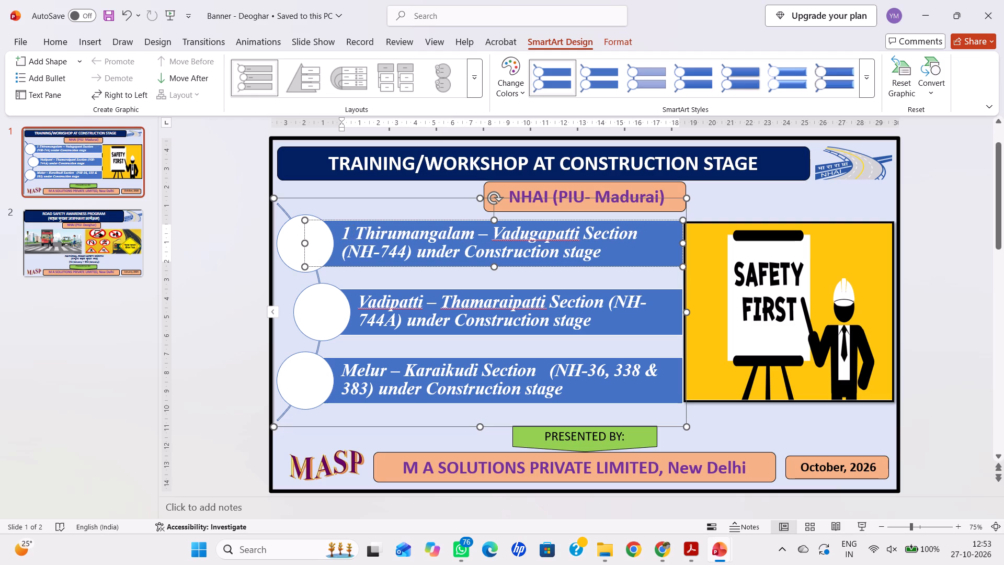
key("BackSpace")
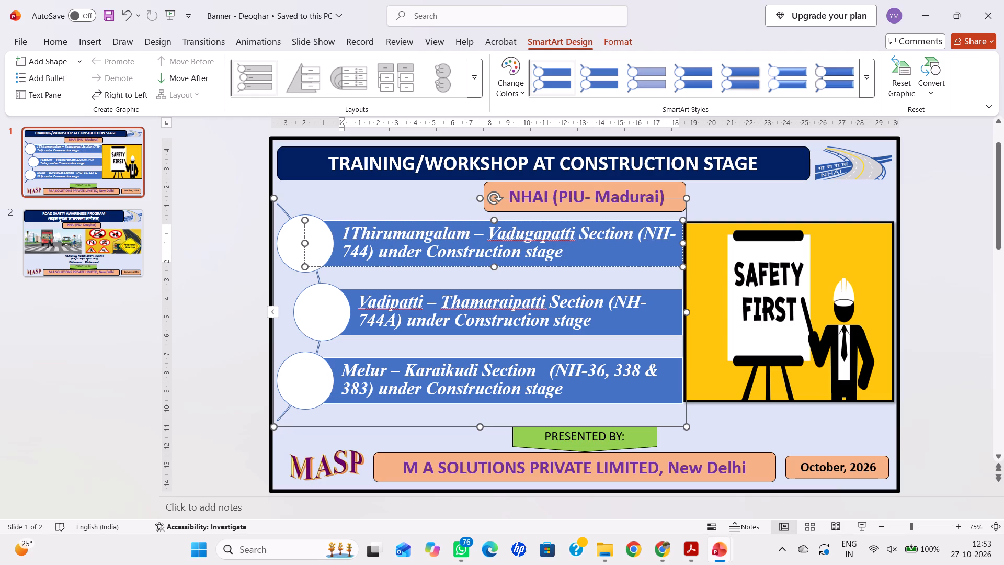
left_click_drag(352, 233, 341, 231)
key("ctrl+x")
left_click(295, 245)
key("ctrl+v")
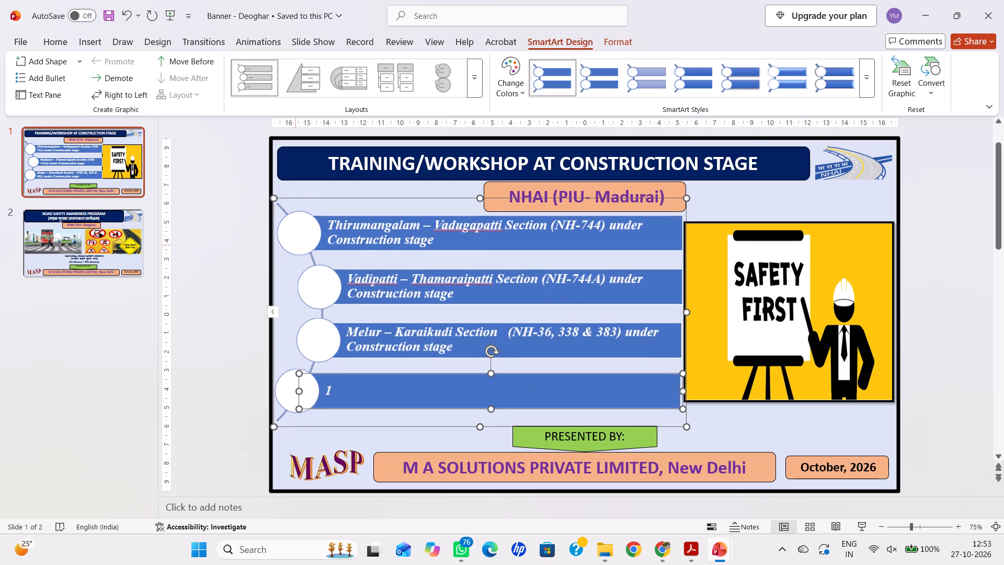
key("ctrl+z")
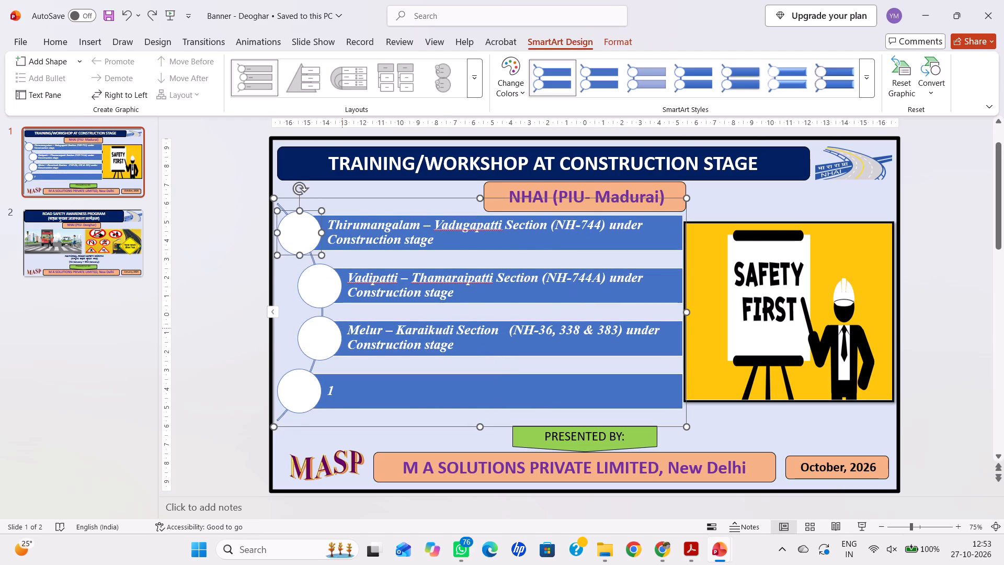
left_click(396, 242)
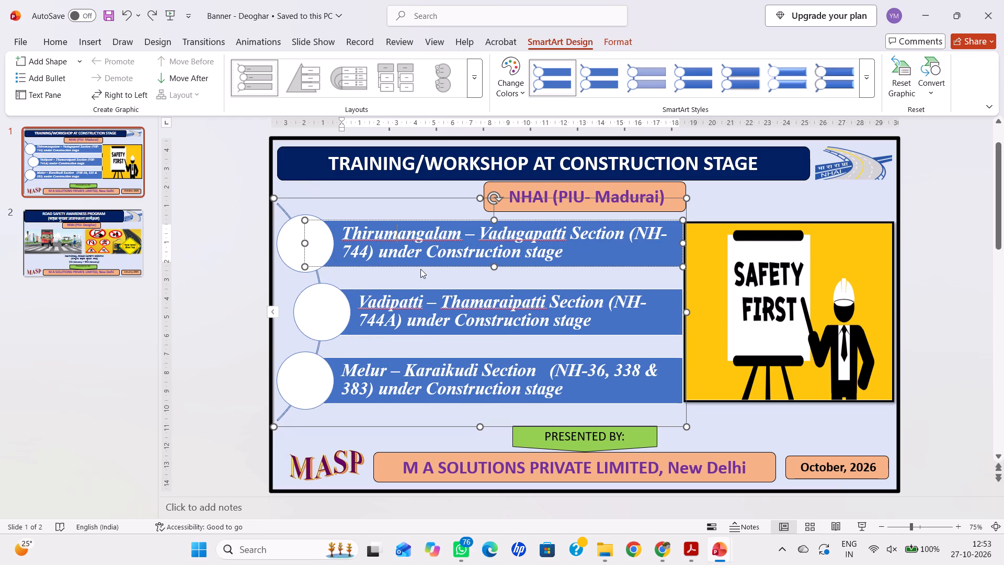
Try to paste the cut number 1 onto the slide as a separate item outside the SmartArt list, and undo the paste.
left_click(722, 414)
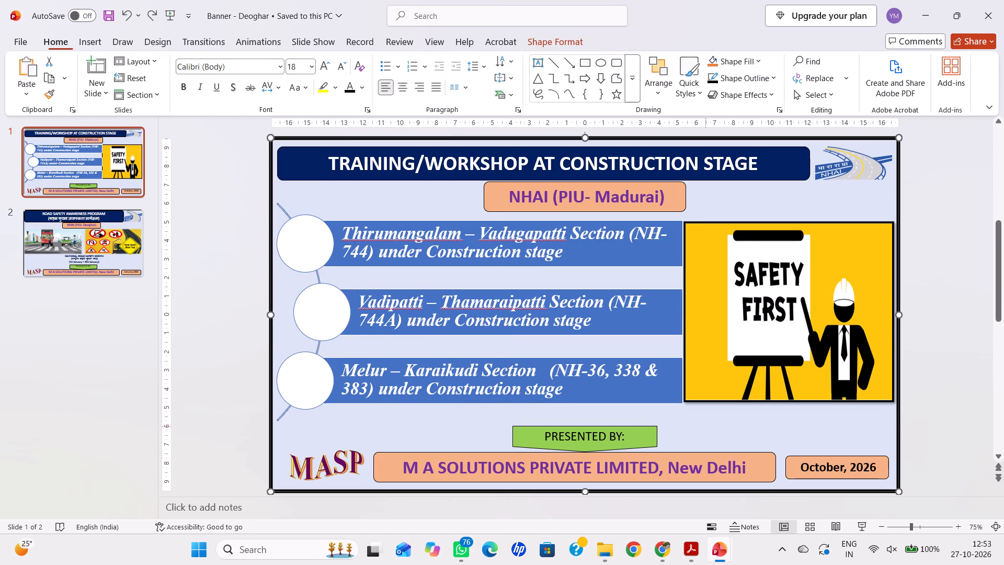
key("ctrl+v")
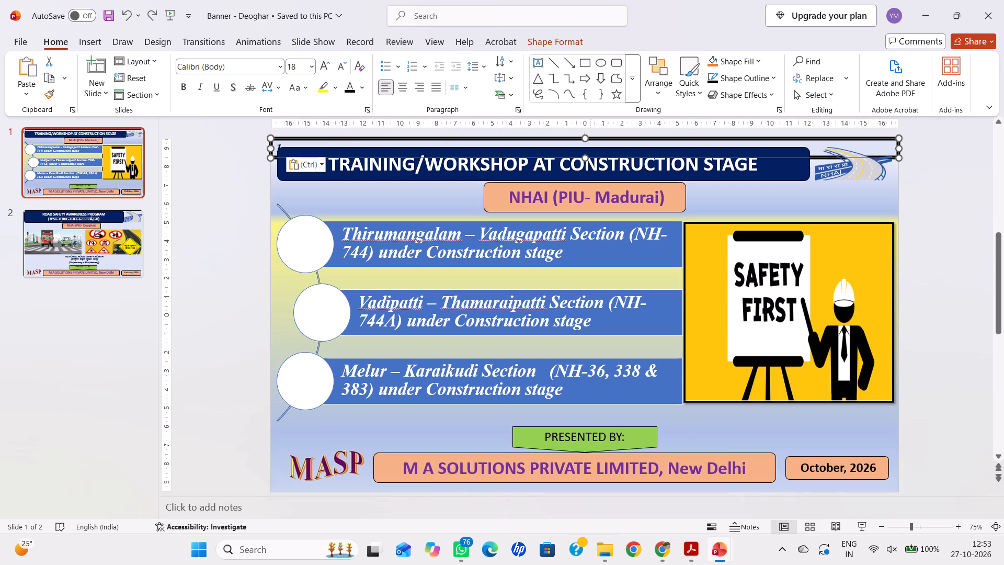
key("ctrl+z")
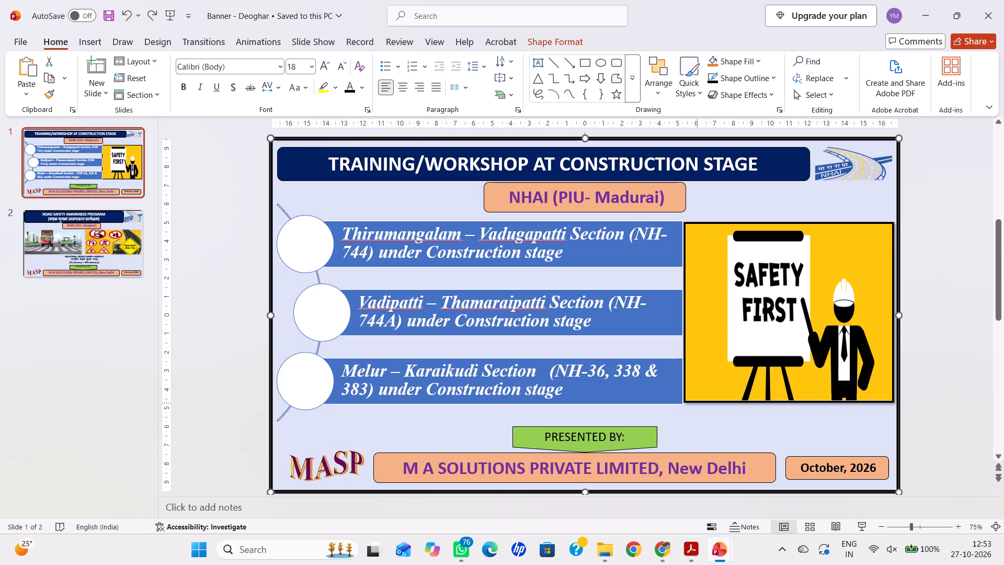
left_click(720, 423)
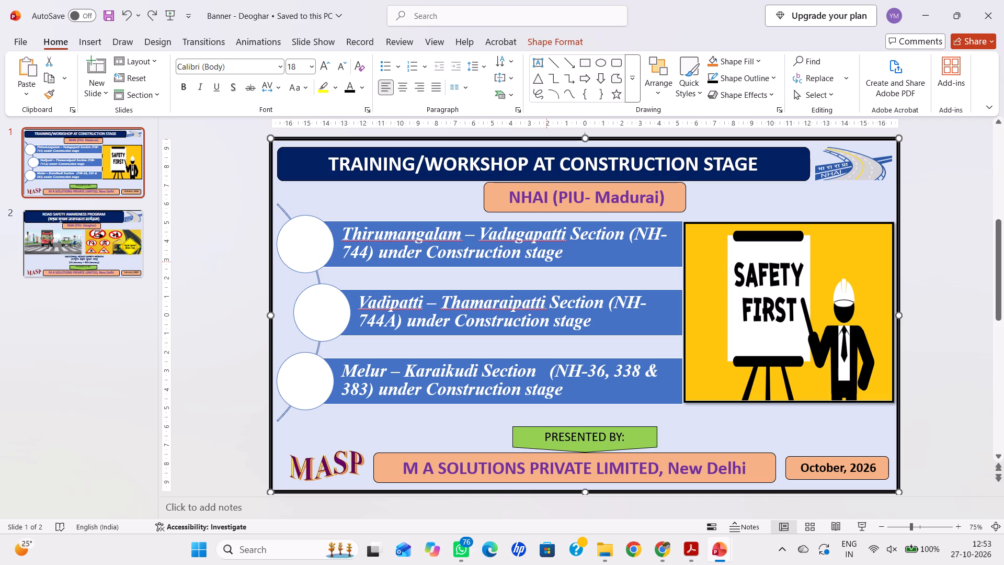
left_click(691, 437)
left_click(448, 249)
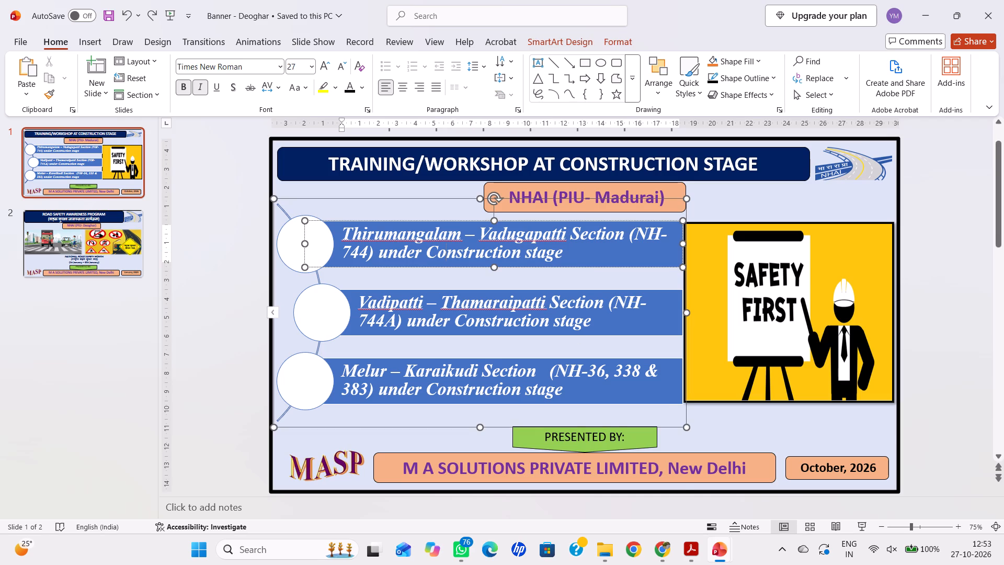
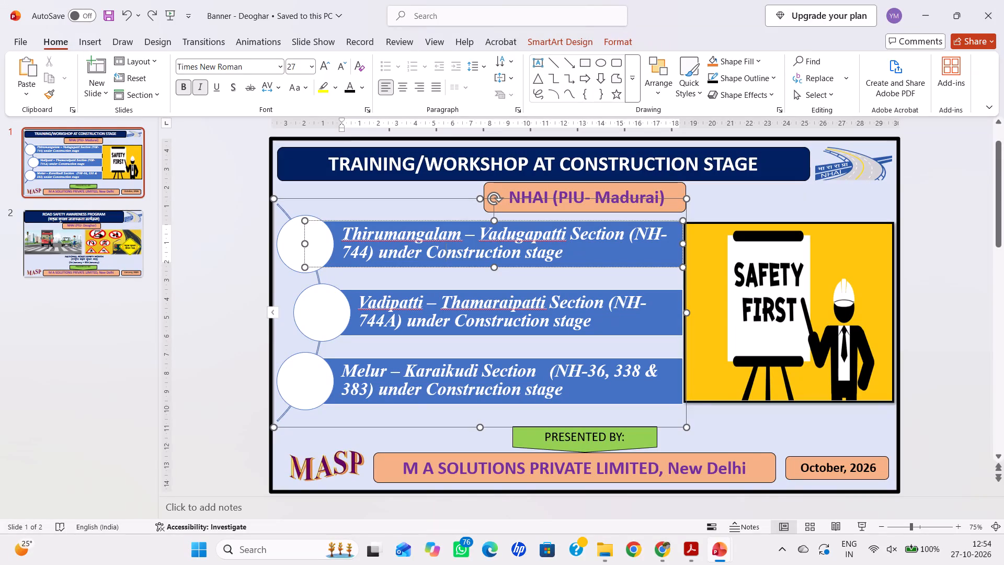
Fill the first SmartArt bar, Thirumangalam – Vadugapatti Section (NH-744), with the orange theme colour.
left_click(544, 250)
left_click(644, 257)
left_click(601, 44)
left_click(430, 64)
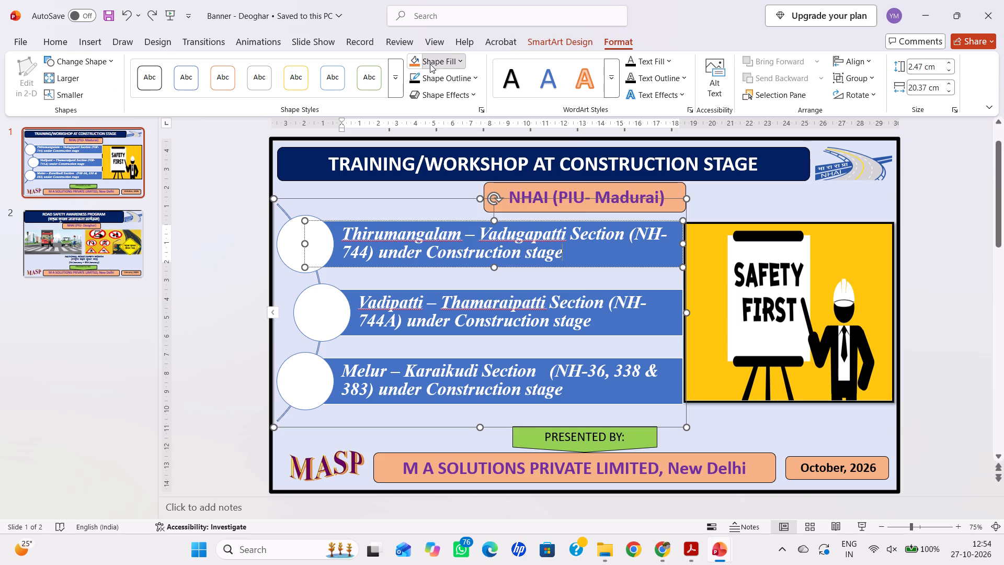
left_click(417, 63)
left_click(438, 66)
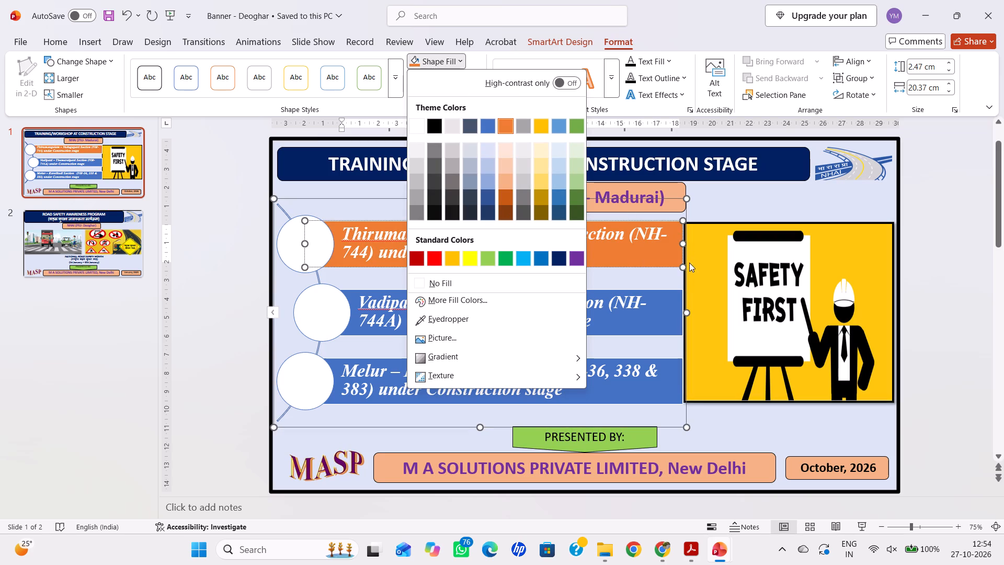
left_click(801, 205)
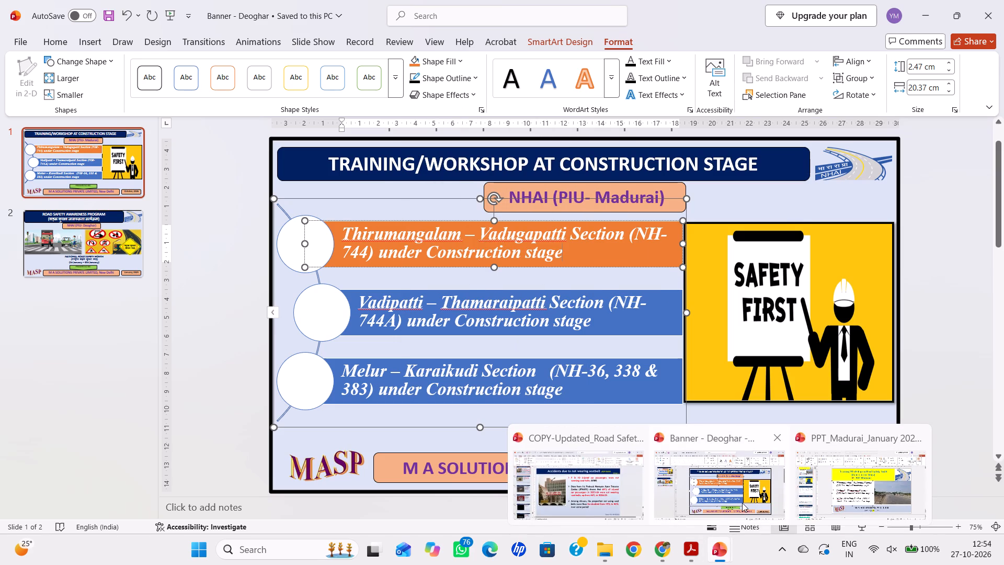
Change the first SmartArt bar's text, Thirumangalam – Vadugapatti Section (NH-744) under Construction stage, to black in the Banner - Deoghar presentation.
left_click(742, 503)
left_click_drag(574, 255, 381, 229)
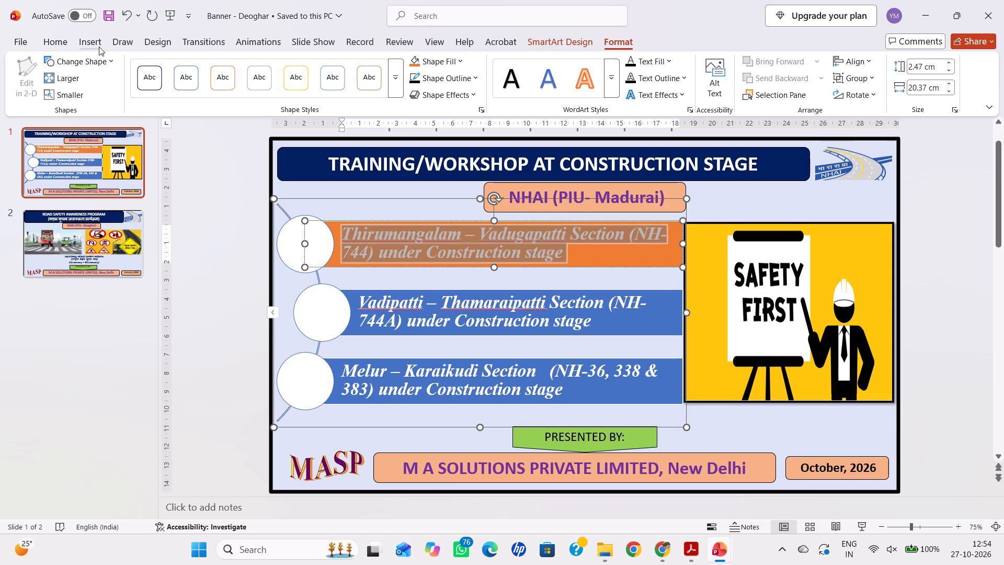
left_click(66, 40)
left_click(352, 85)
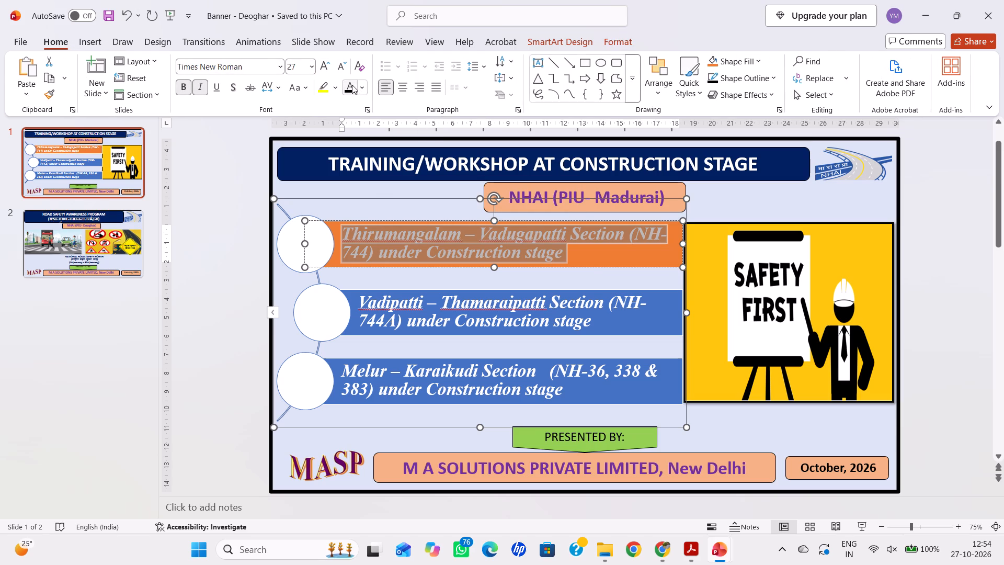
left_click(965, 318)
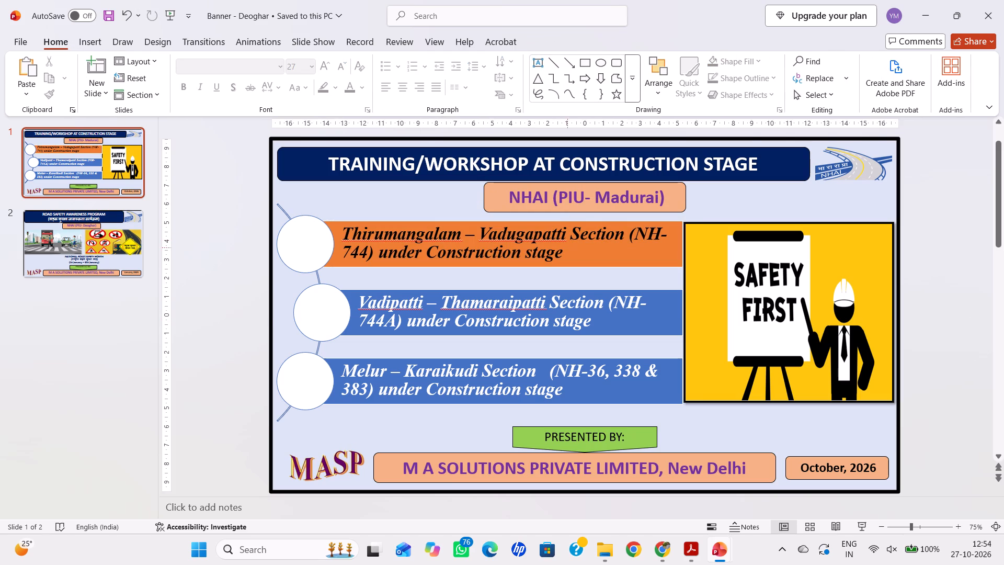
left_click(586, 259)
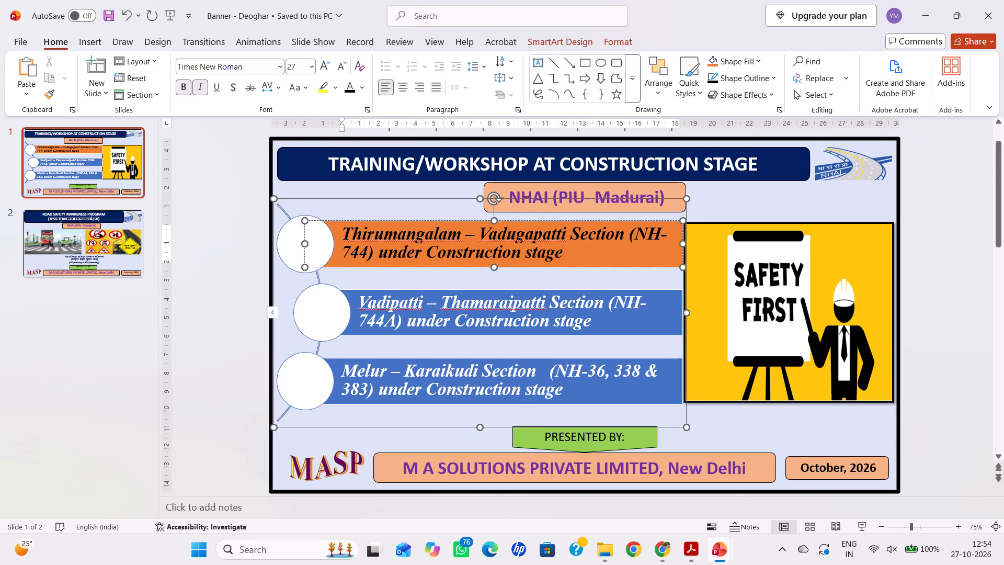
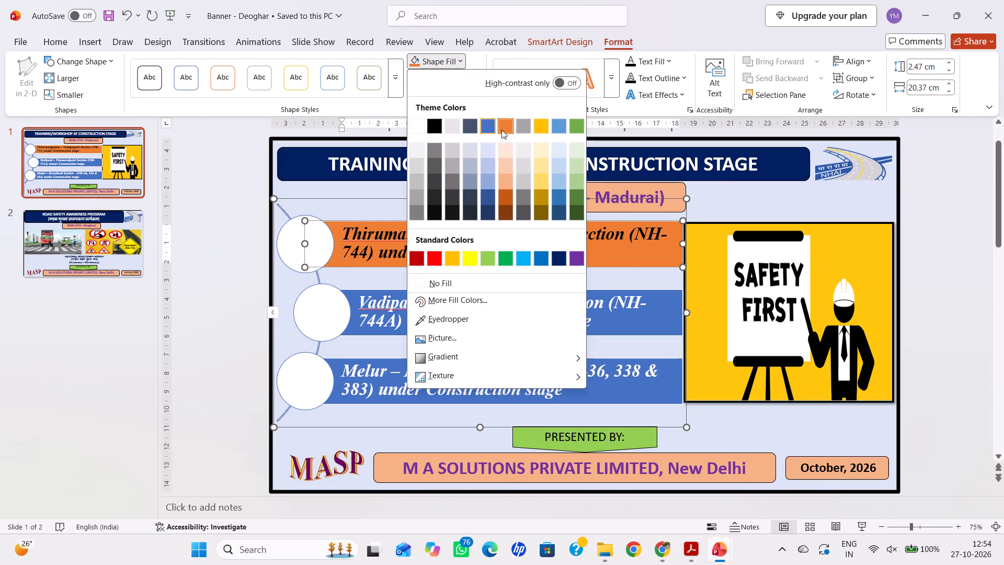
left_click(538, 181)
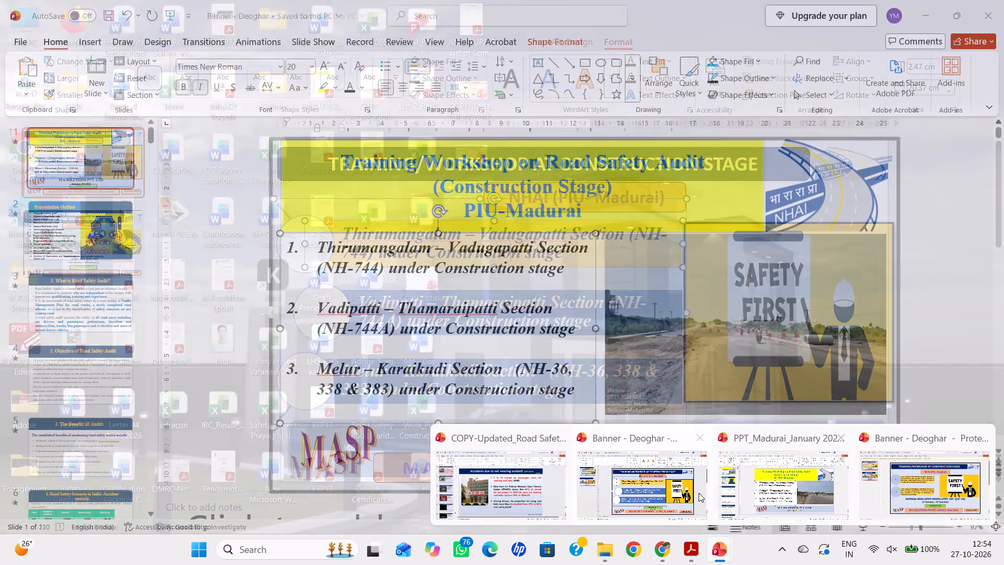
left_click(646, 491)
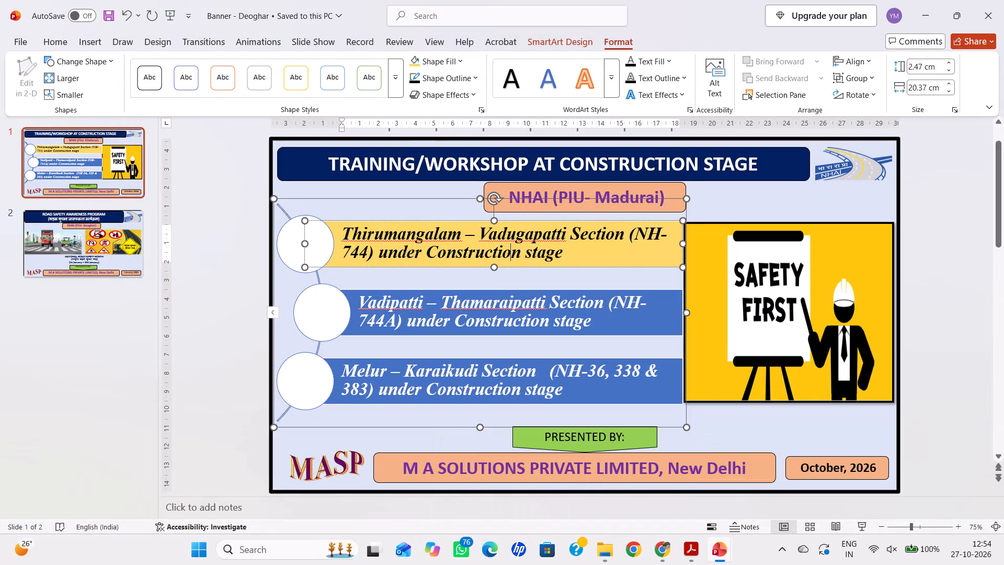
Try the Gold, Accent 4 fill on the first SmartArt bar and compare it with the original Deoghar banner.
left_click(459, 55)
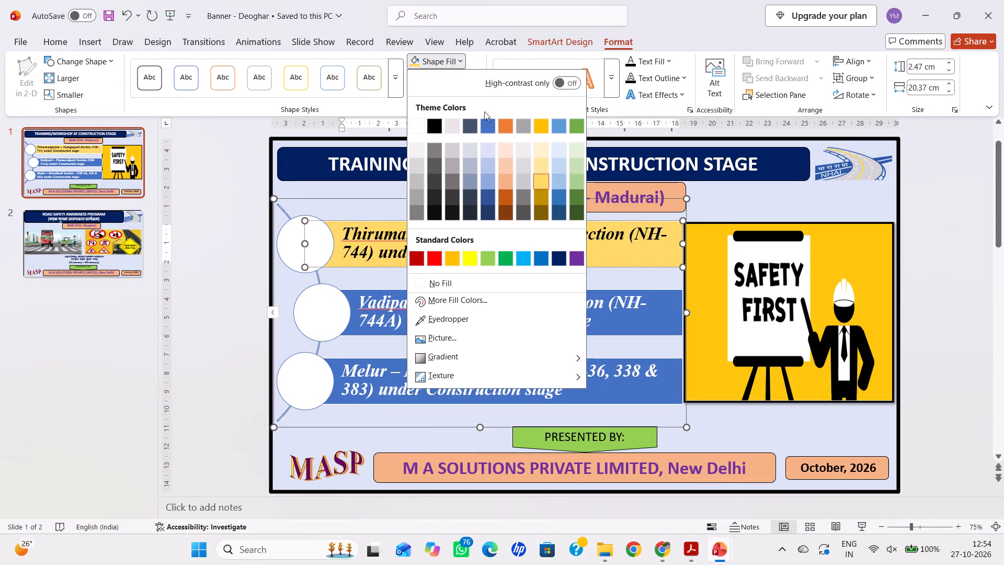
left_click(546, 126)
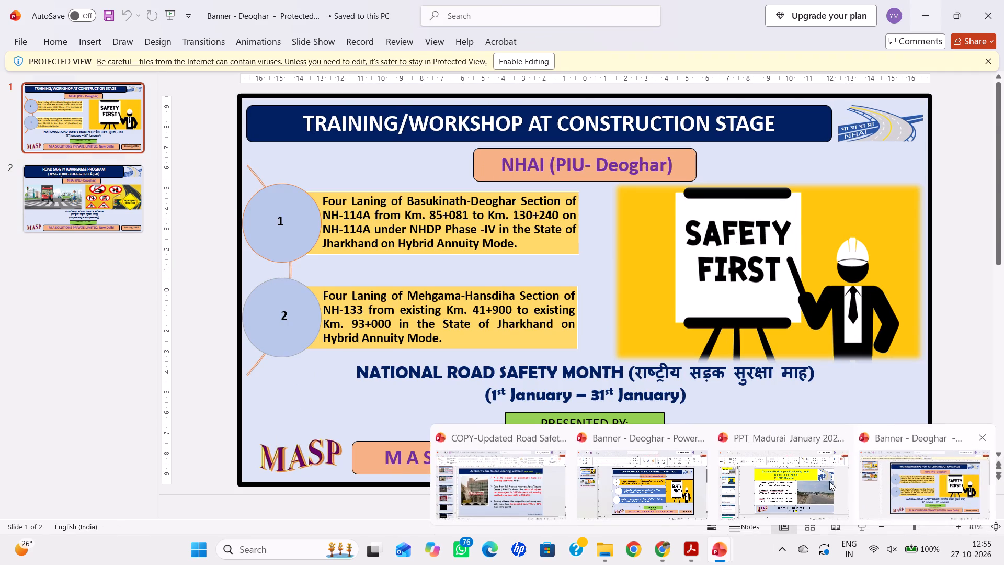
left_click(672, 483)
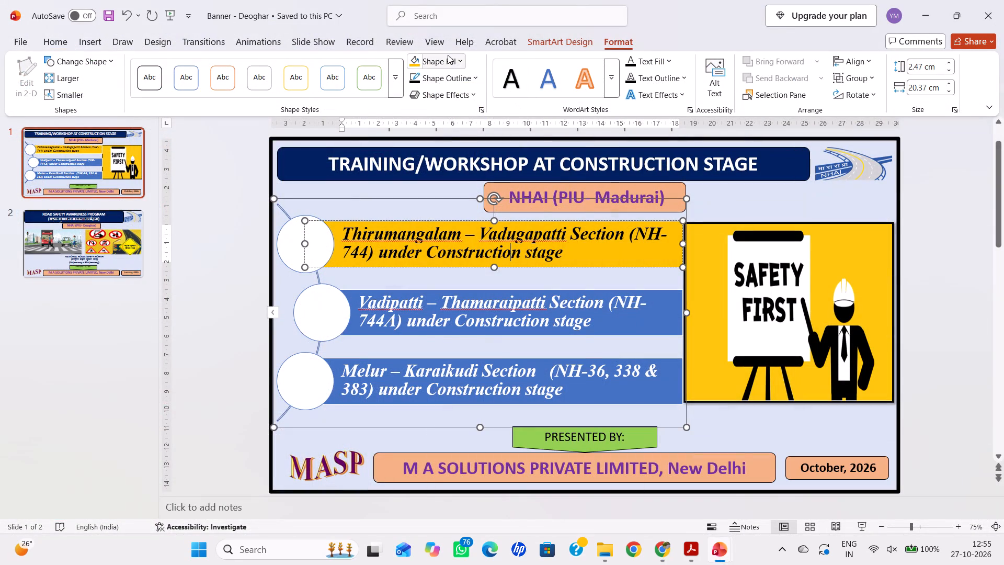
Fill all three SmartArt bars with the lighter gold theme shade used in the original Deoghar banner.
left_click(448, 54)
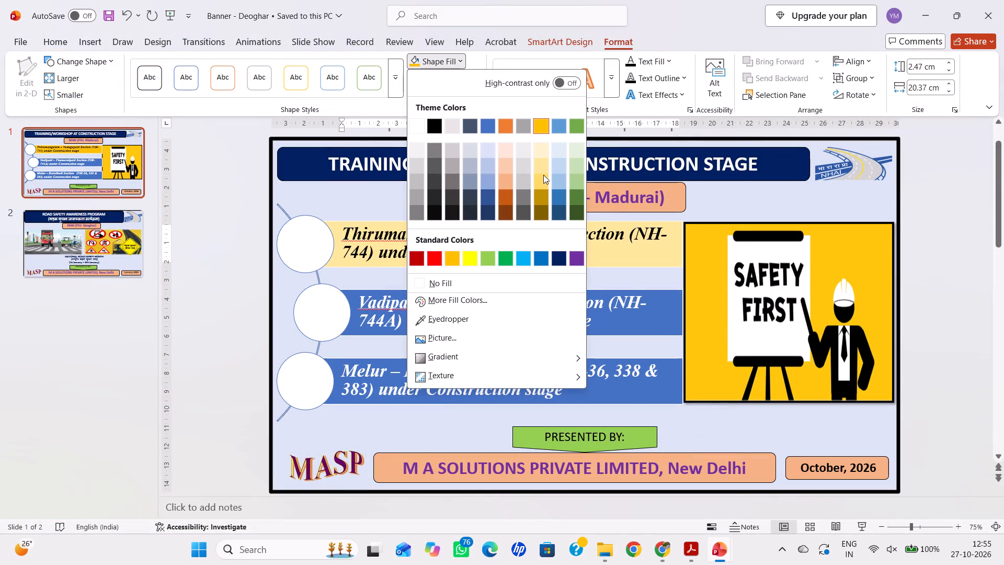
left_click(545, 177)
left_click(539, 321)
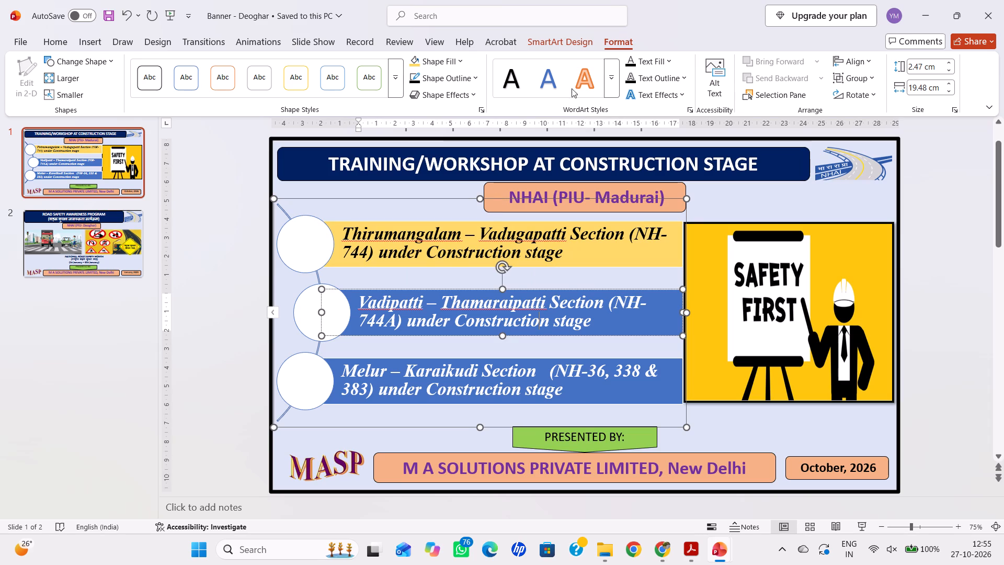
left_click(419, 55)
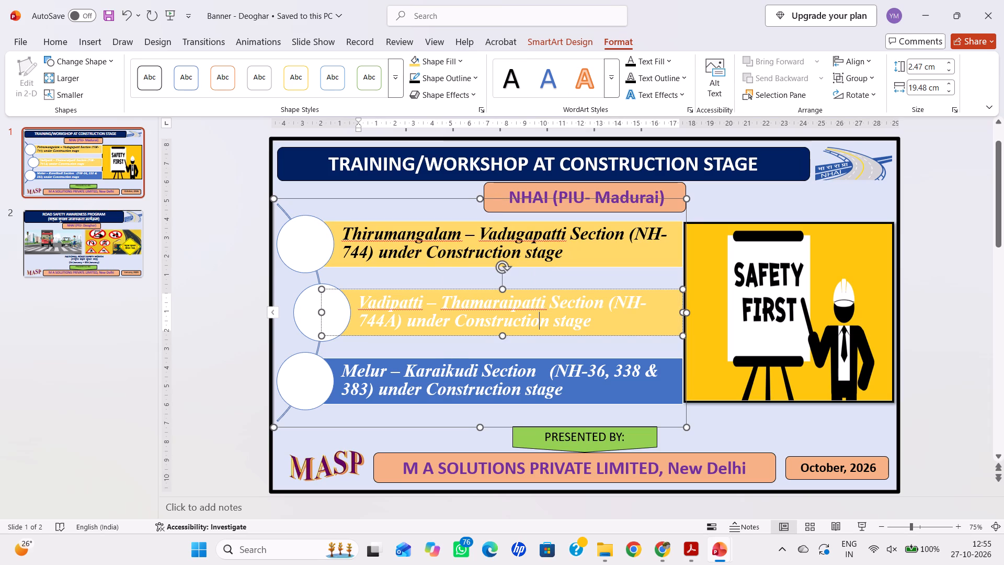
left_click(460, 367)
left_click(417, 54)
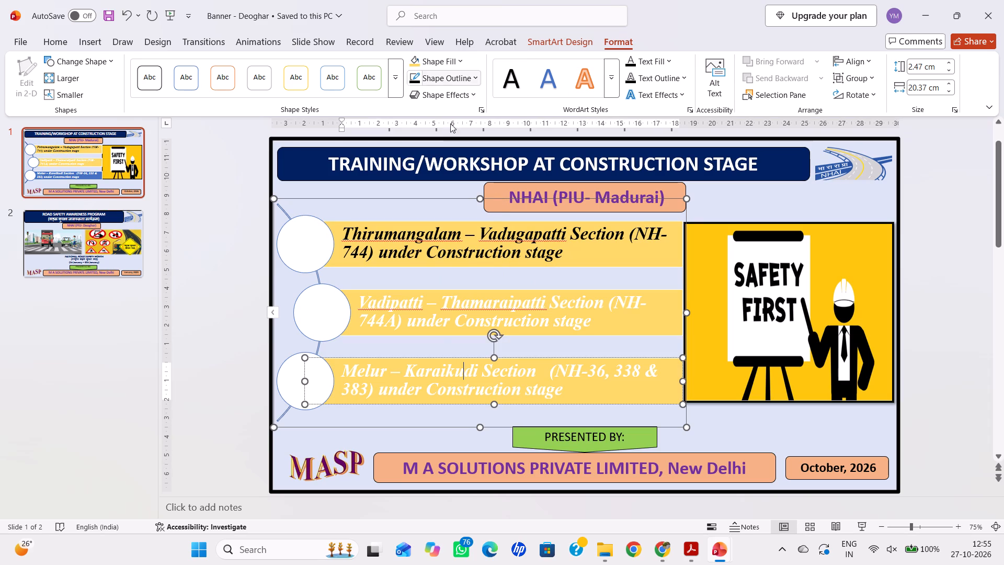
left_click(911, 510)
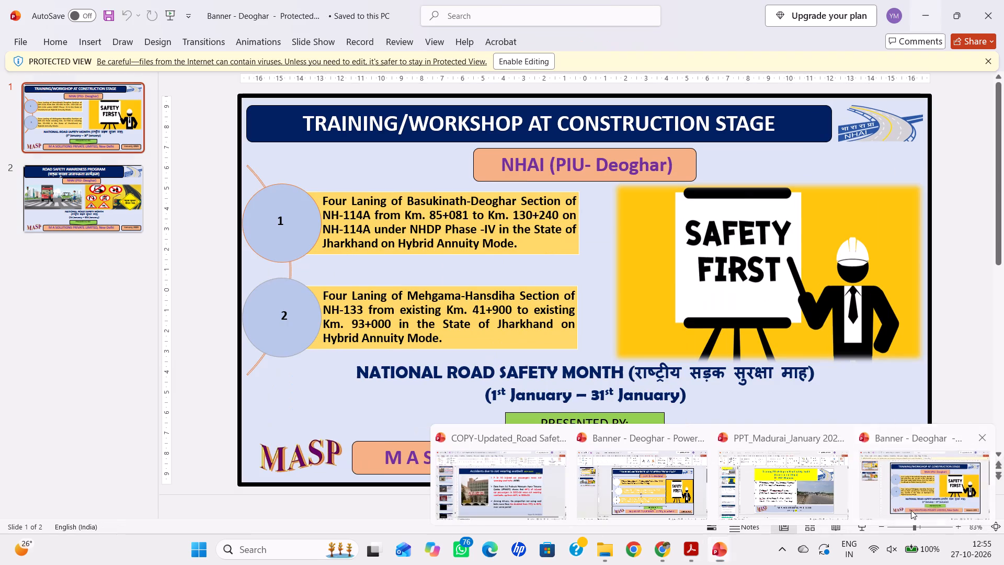
left_click(1003, 0)
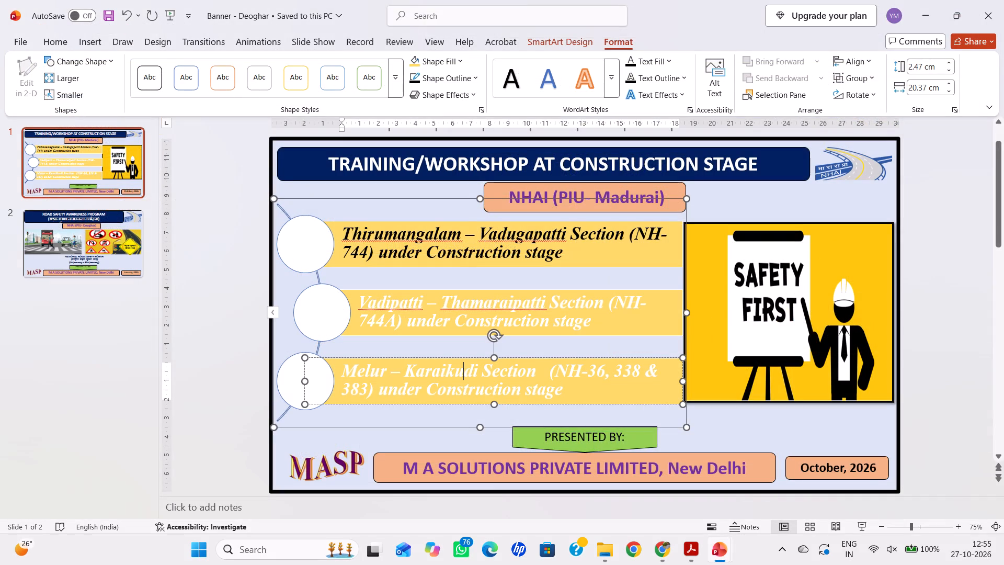
Change the text of the second and third SmartArt bars to black, keeping it bold.
left_click(575, 306)
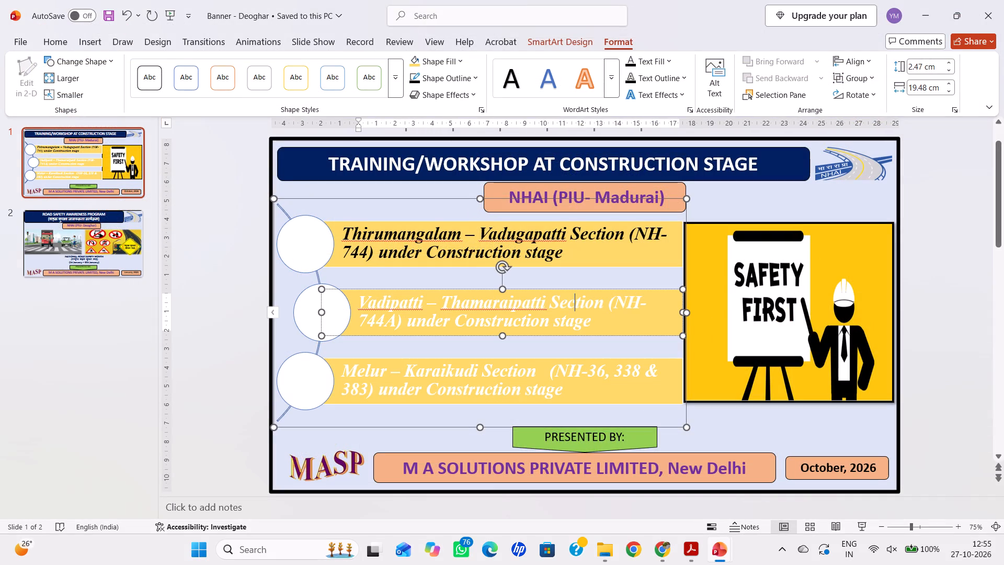
key("ctrl+a")
left_click(38, 39)
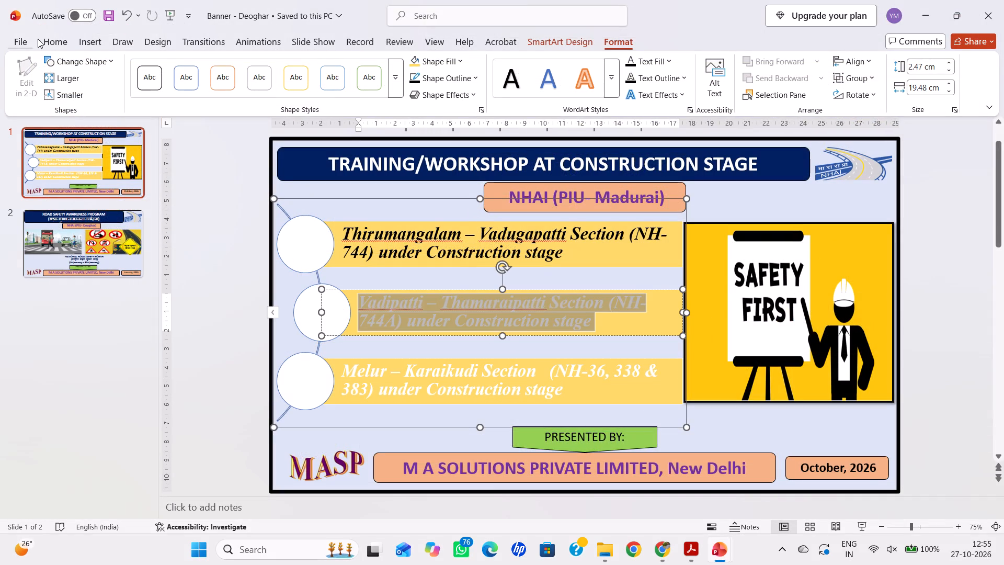
left_click(24, 41)
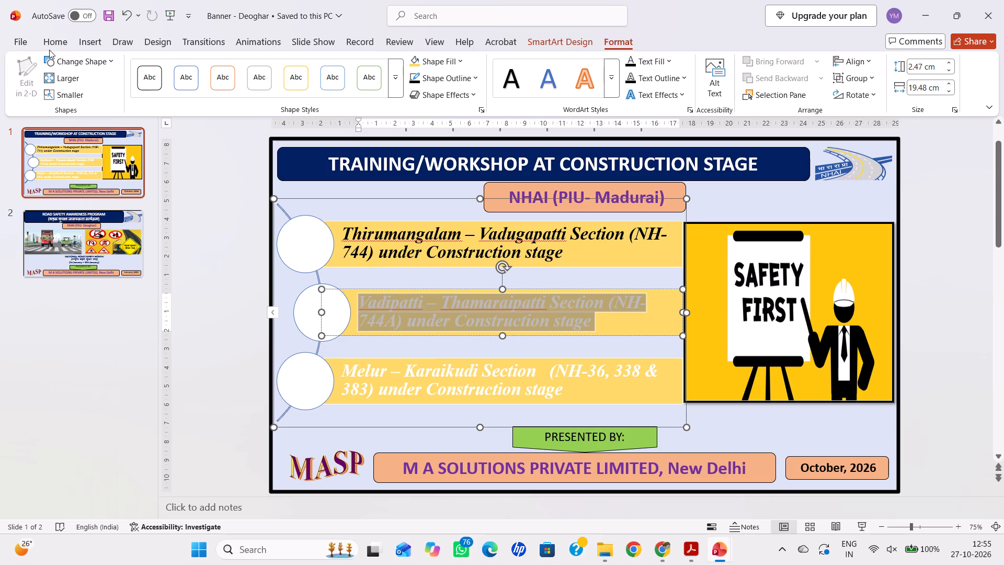
left_click(51, 47)
left_click(346, 86)
left_click(443, 390)
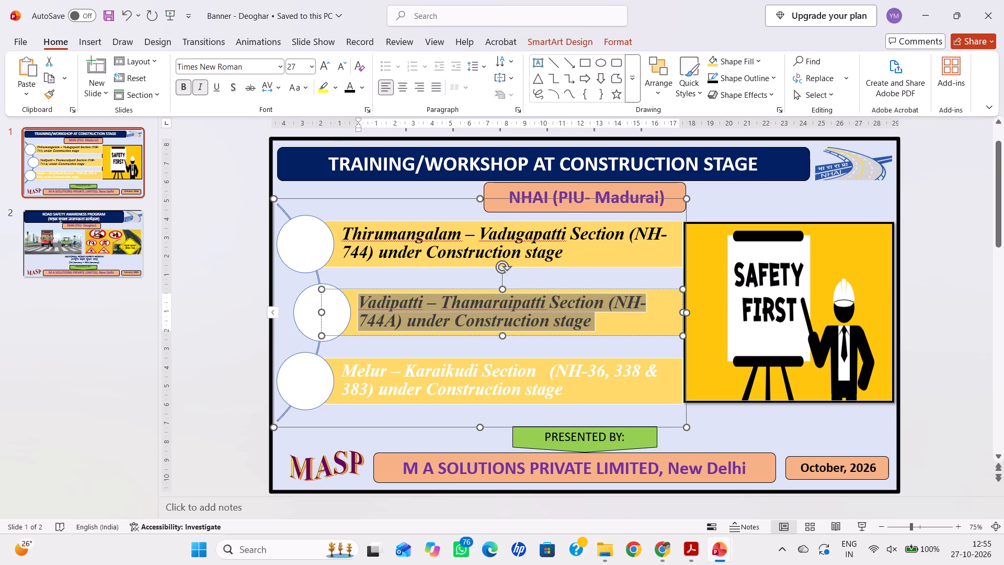
key("ctrl+a")
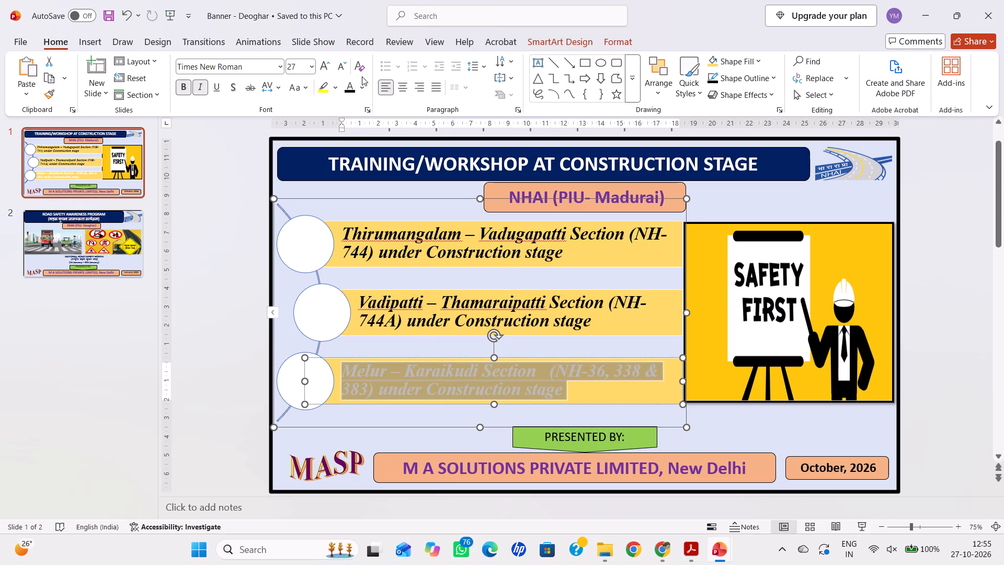
left_click(351, 79)
left_click(351, 85)
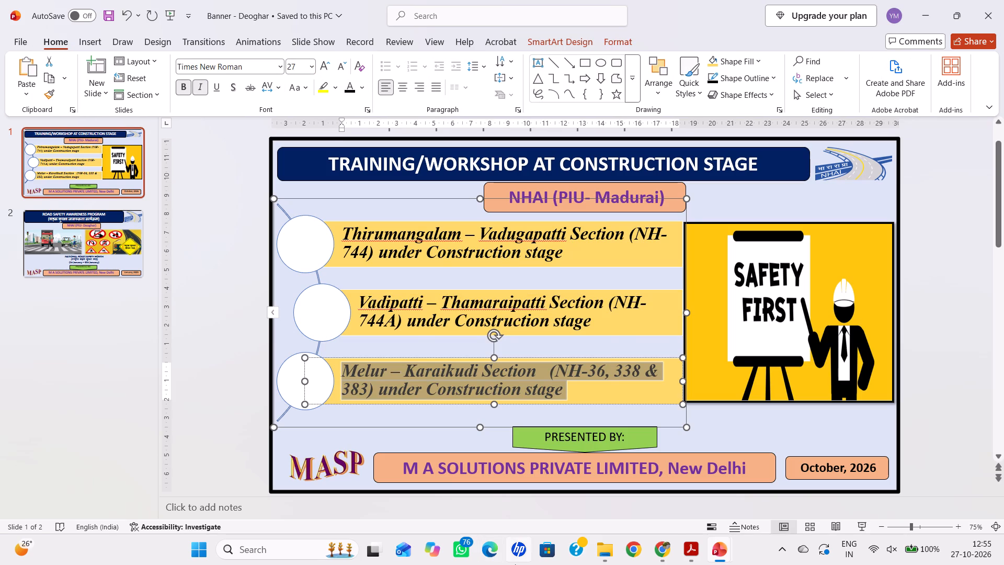
key("ctrl+a")
key("ctrl+b")
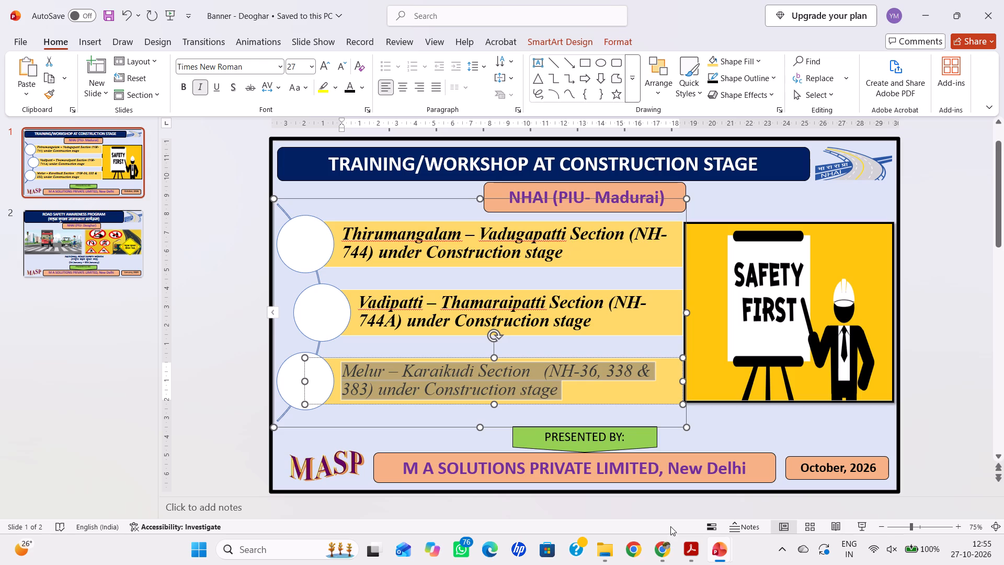
key("ctrl+b")
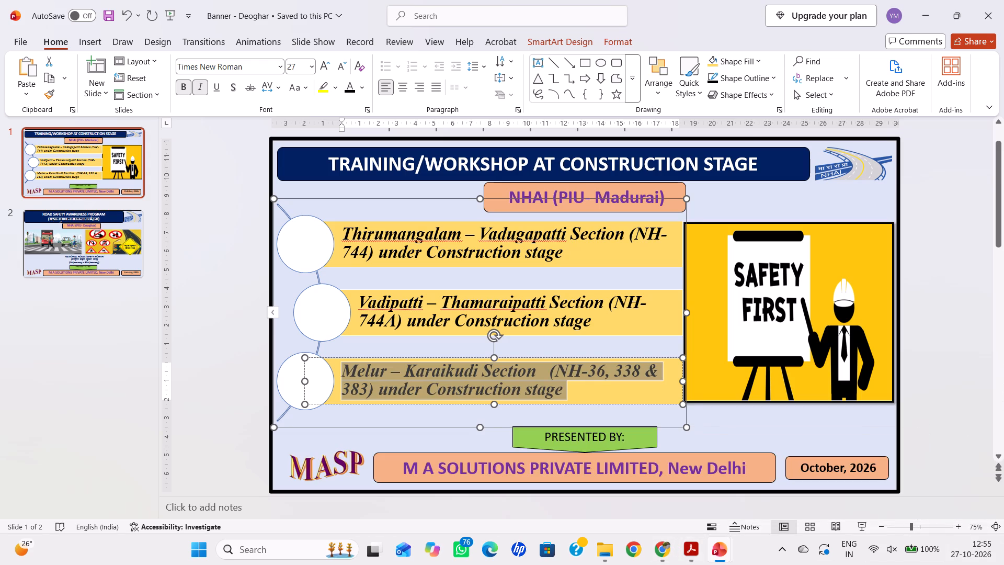
left_click(931, 348)
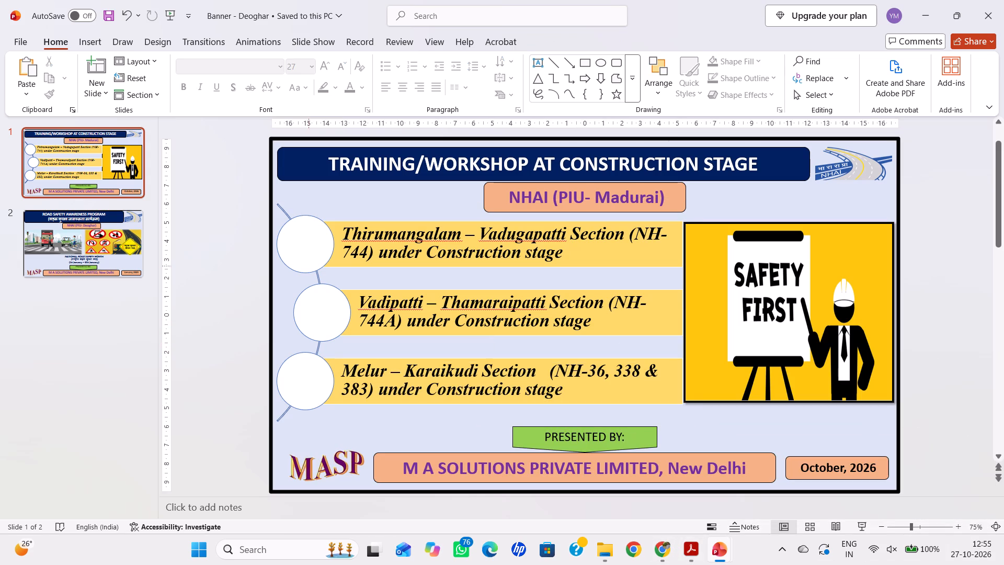
Insert a text box containing the number 1 on the first SmartArt circle.
left_click(307, 252)
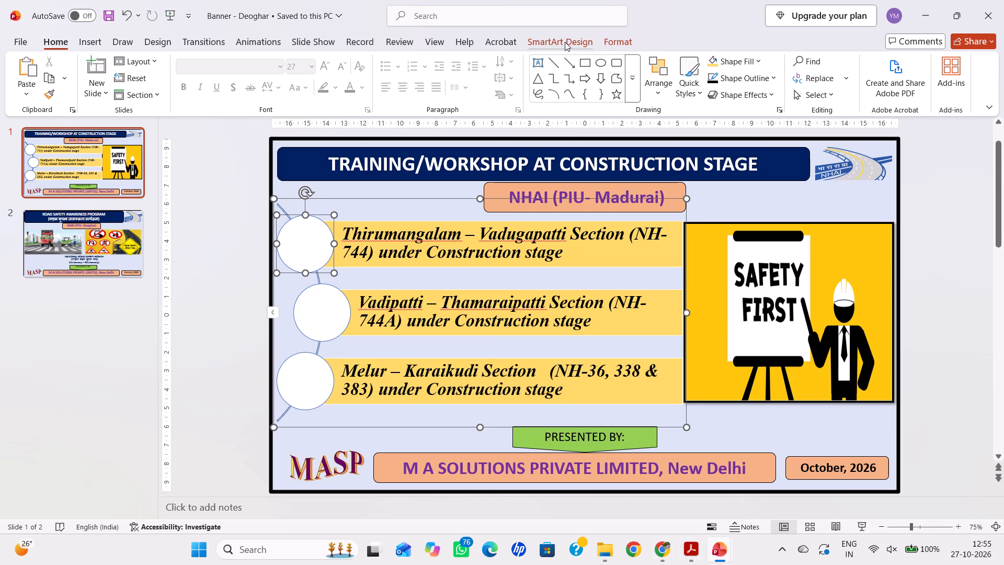
left_click(94, 47)
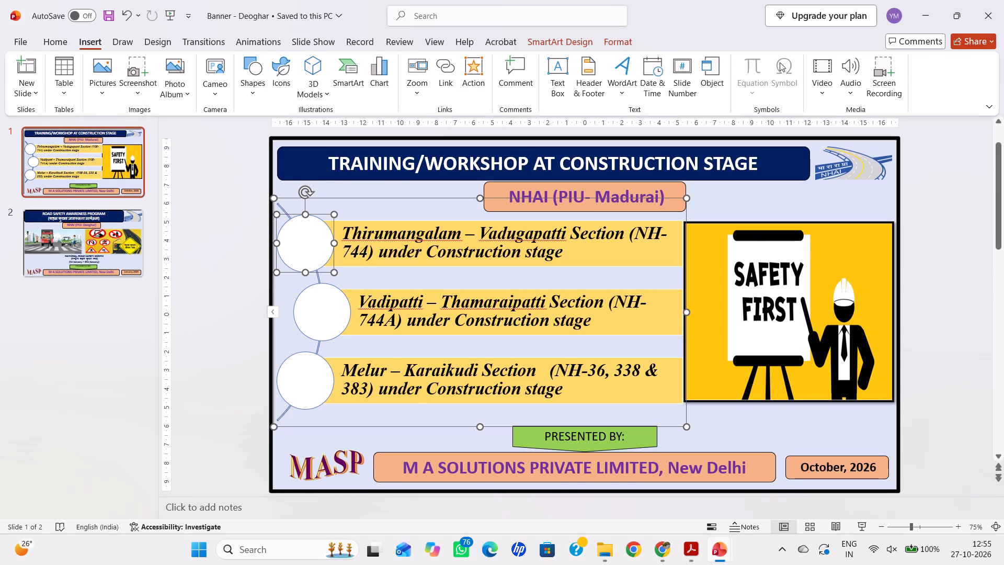
left_click(554, 85)
left_click(310, 245)
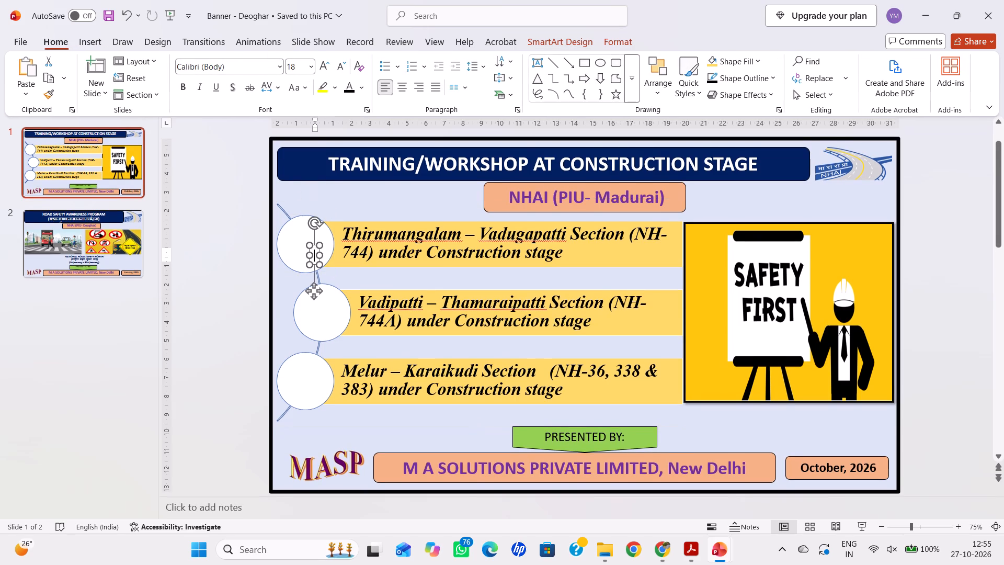
key("1")
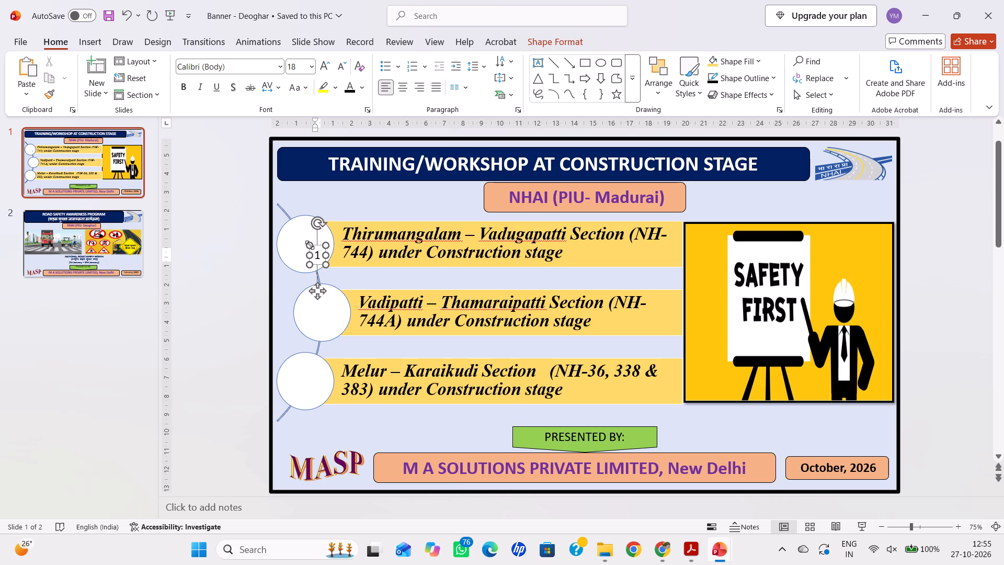
Format the number 1 as bold at 48 pt.
left_click_drag(315, 255, 321, 255)
left_click(334, 67)
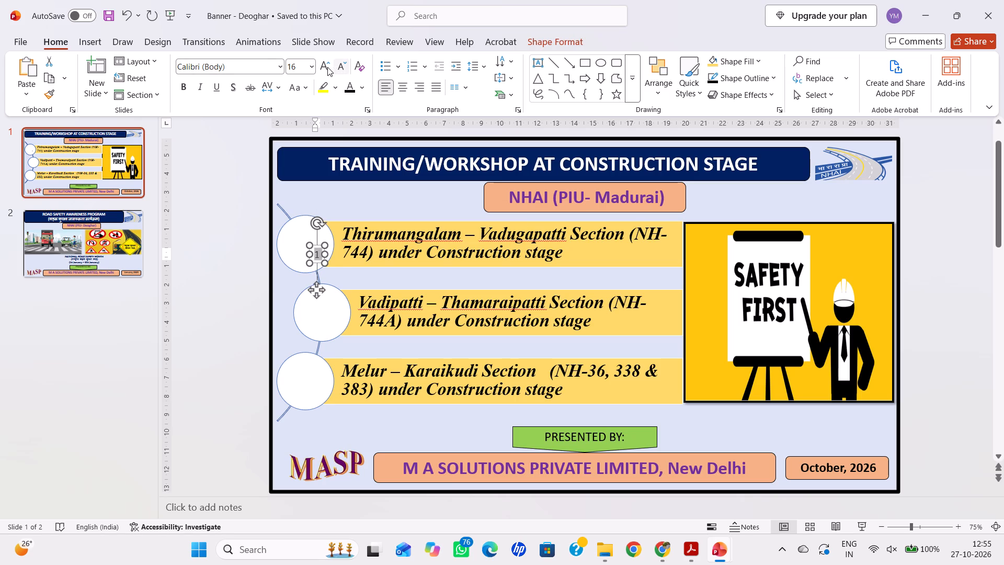
double_click(327, 67)
double_click(327, 67)
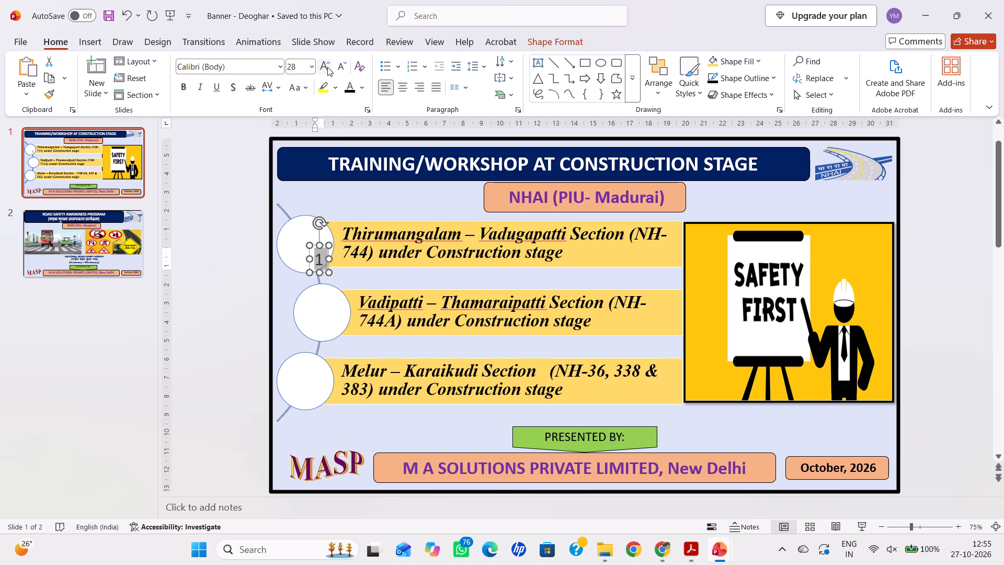
key("ctrl+b")
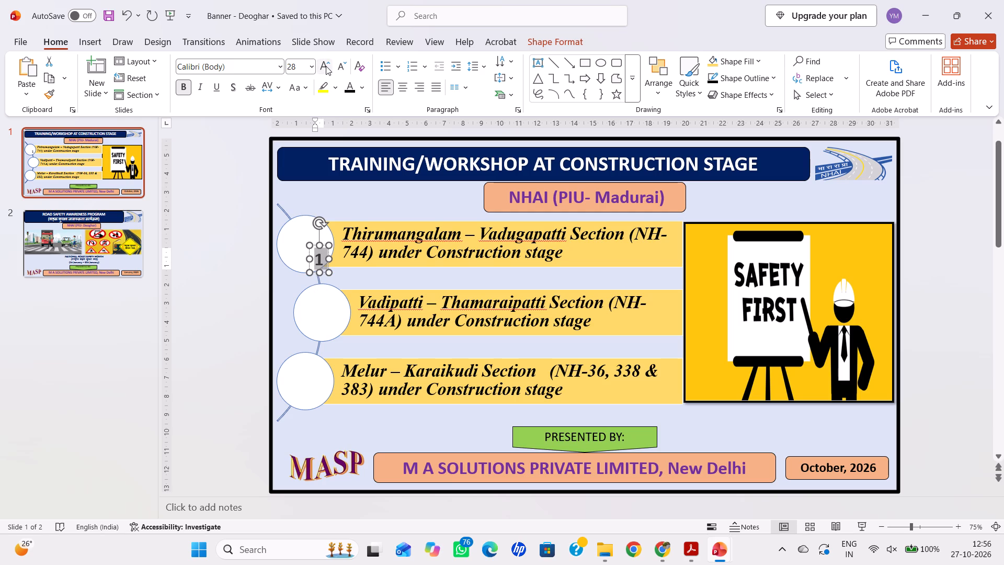
triple_click(326, 66)
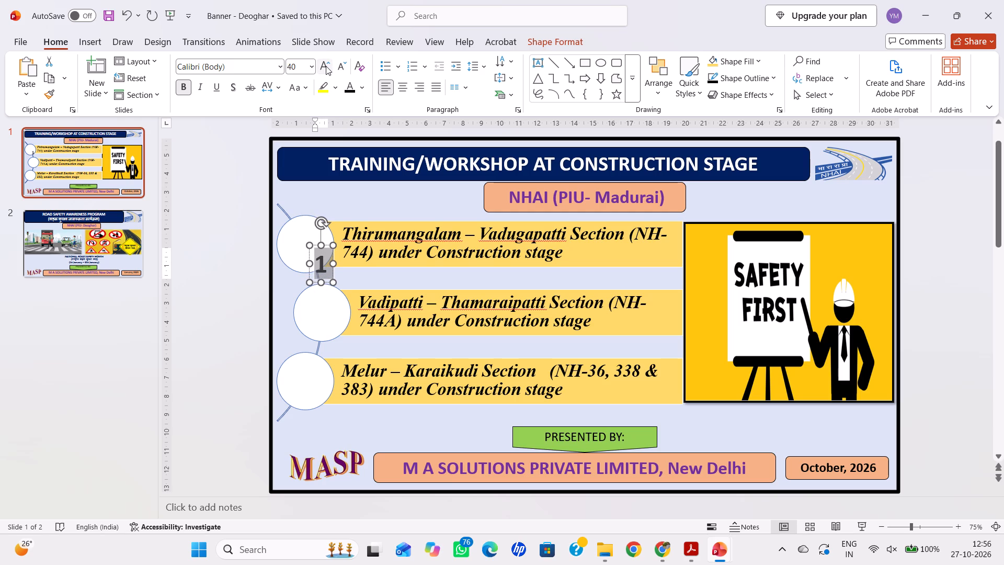
left_click(326, 66)
left_click(326, 66)
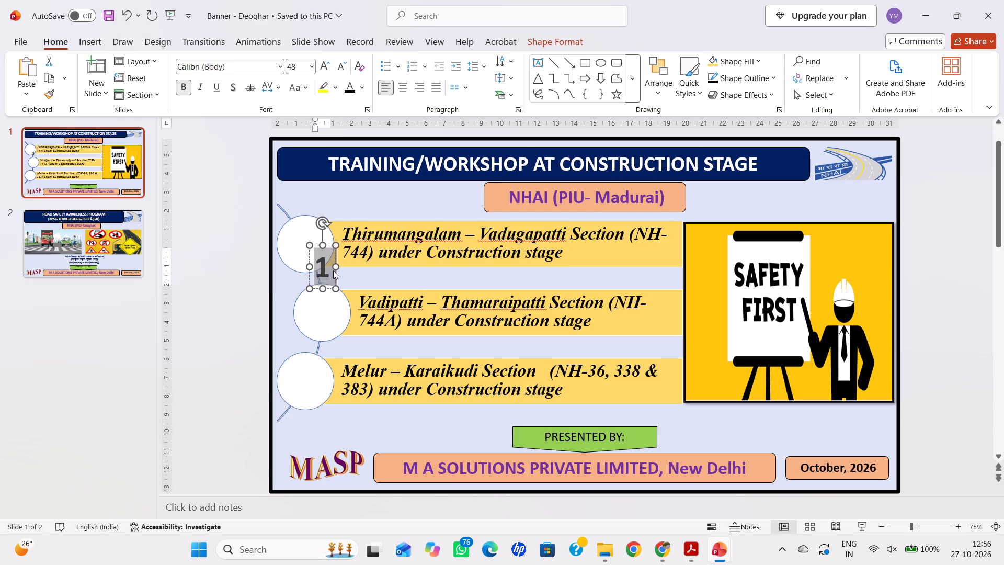
Widen the number 1 text box and position it inside the first circle, beside the Thirumangalam – Vadugapatti bar.
left_click_drag(335, 266, 352, 268)
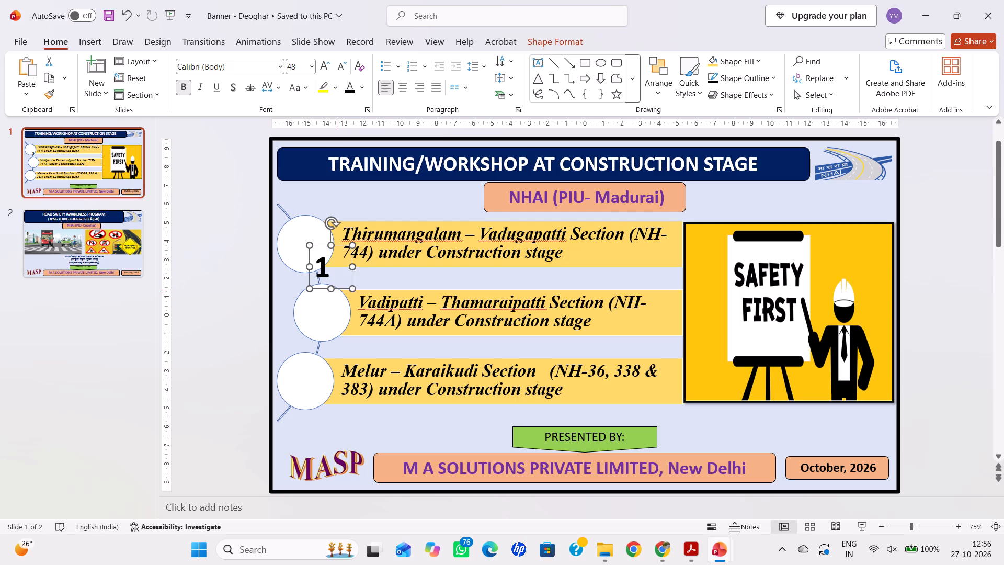
left_click_drag(337, 290, 323, 270)
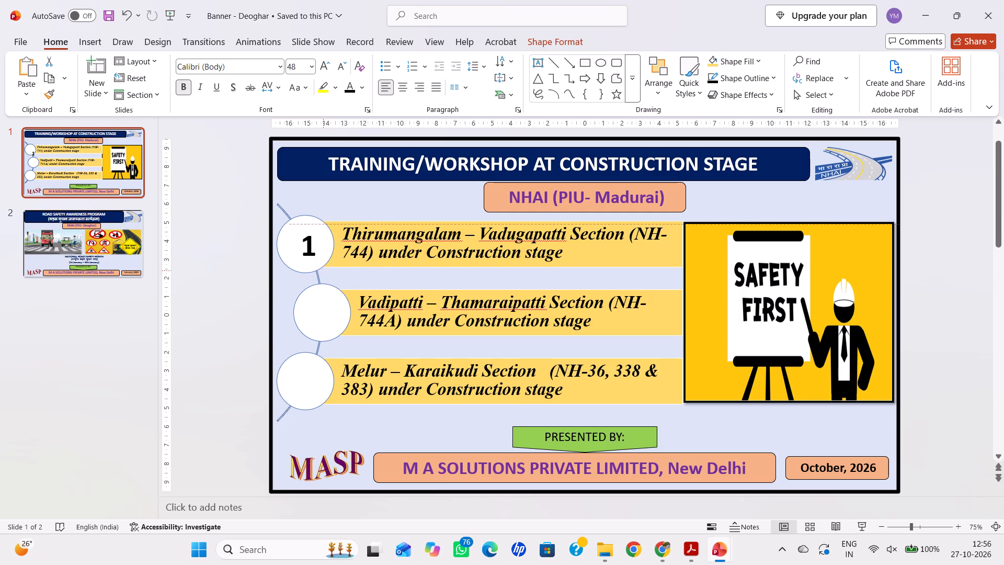
left_click_drag(323, 270, 323, 269)
Duplicate the number 1 text box and place the copy inside the second circle, beside the Vadipatti – Thamaraipatti bar.
key("ctrl+c")
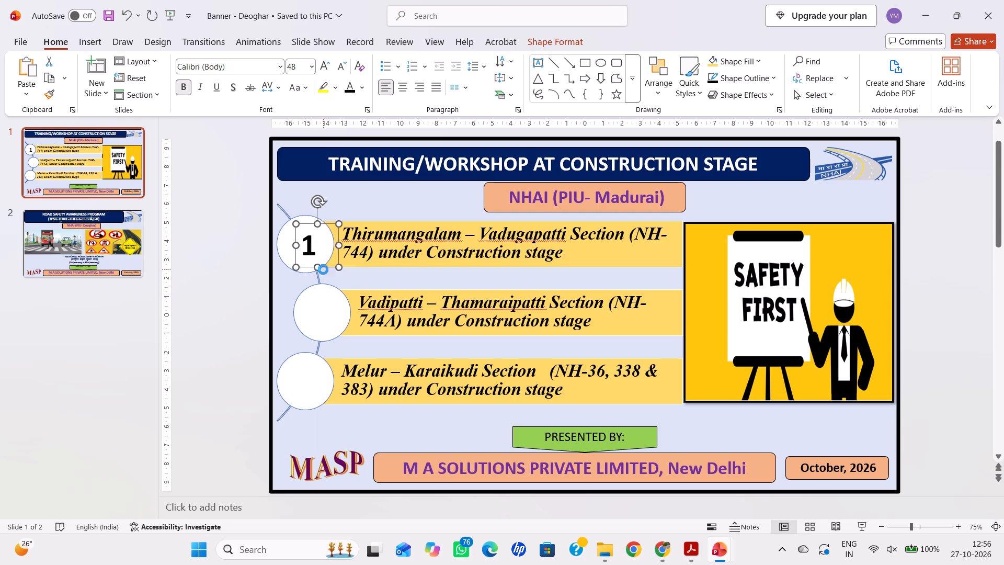
key("ctrl+v")
left_click_drag(330, 276, 318, 345)
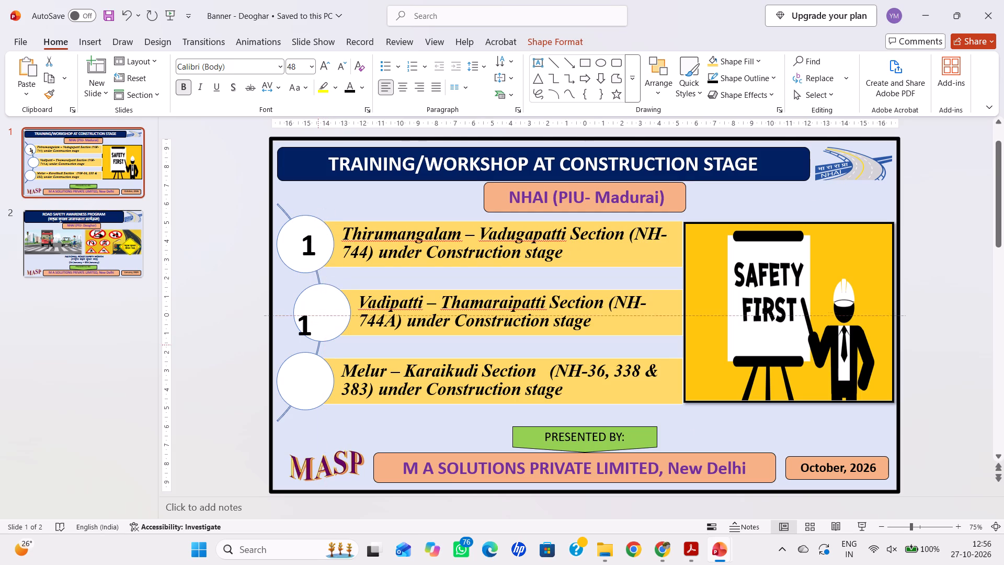
left_click_drag(318, 345, 335, 334)
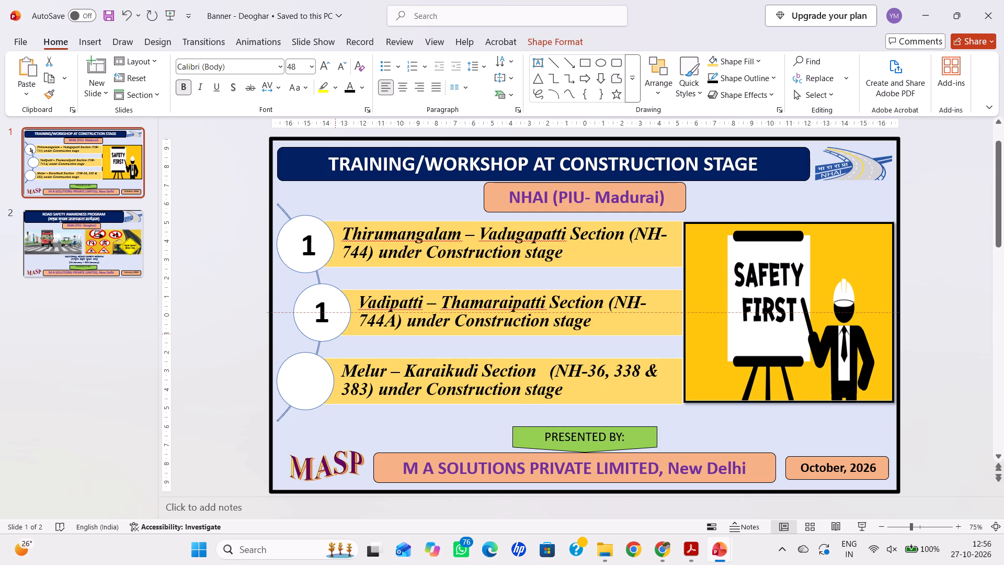
left_click_drag(335, 334, 335, 335)
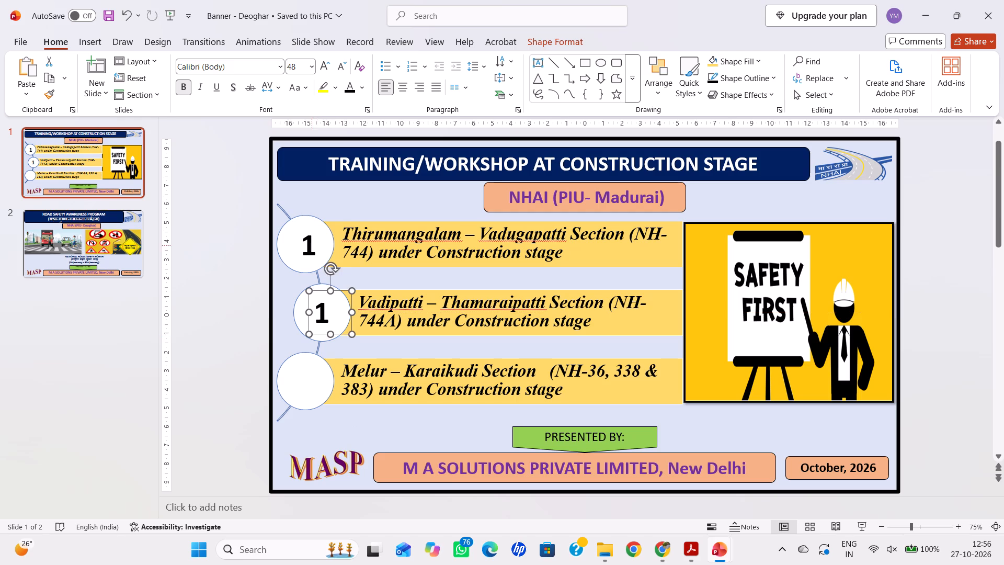
Nudge the original number 1 text box so the numeral is centred in the first circle.
left_click(309, 243)
left_click(310, 266)
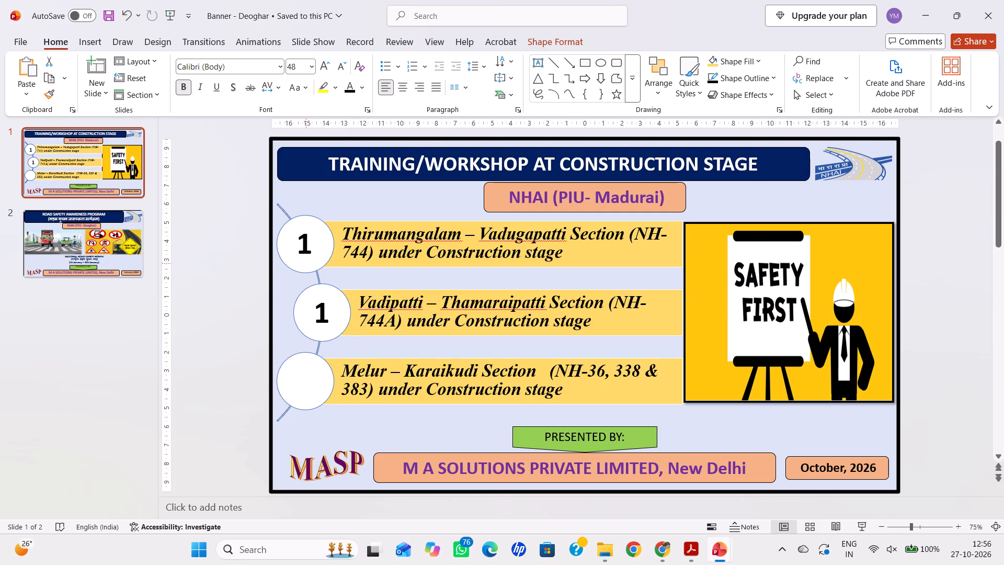
Change the numeral in the second circle, beside the Vadipatti – Thamaraipatti bar, to 2.
left_click(320, 306)
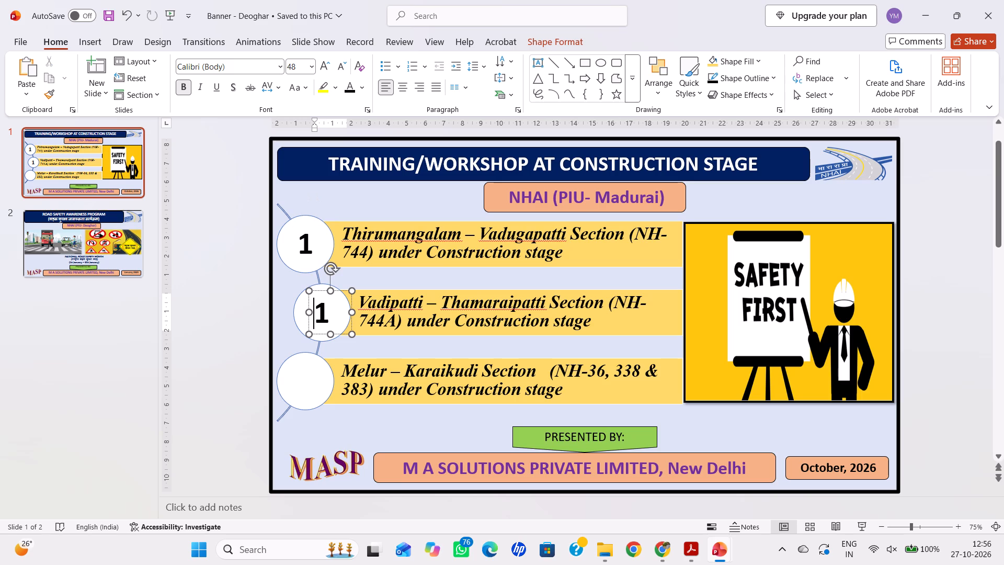
left_click(327, 316)
key("BackSpace")
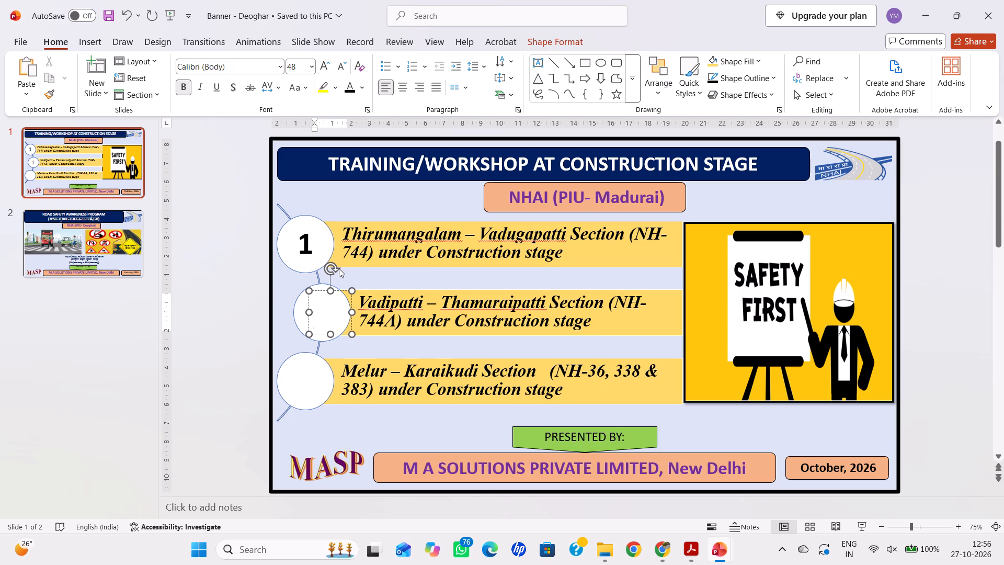
key("2")
Duplicate the number 2 text box into the third circle, beside the Melur – Karaikudi bar, and change the copy's numeral to 3.
left_click(341, 332)
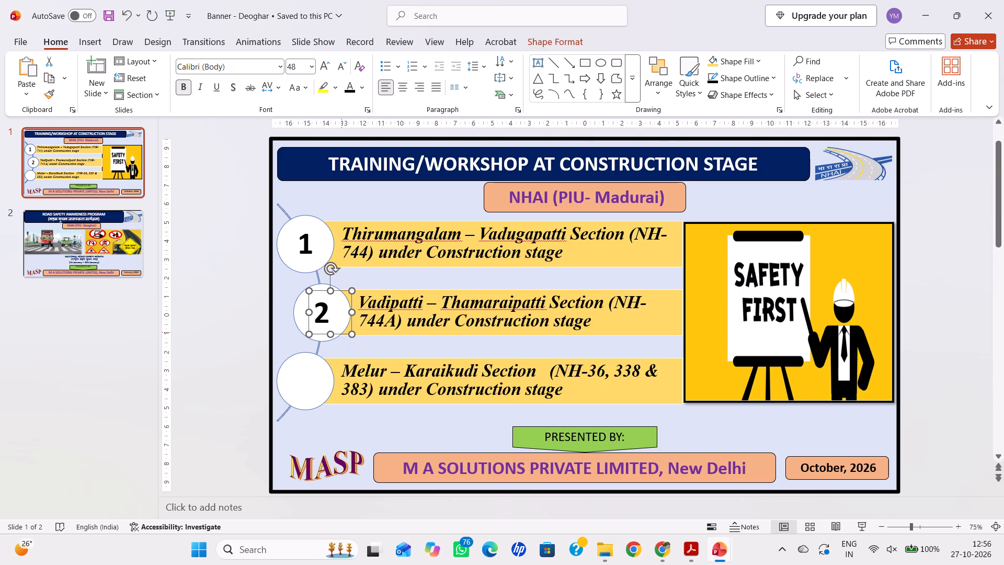
key("ctrl+c")
key("ctrl+v")
left_click_drag(349, 342, 326, 401)
left_click(316, 383)
left_click(307, 375)
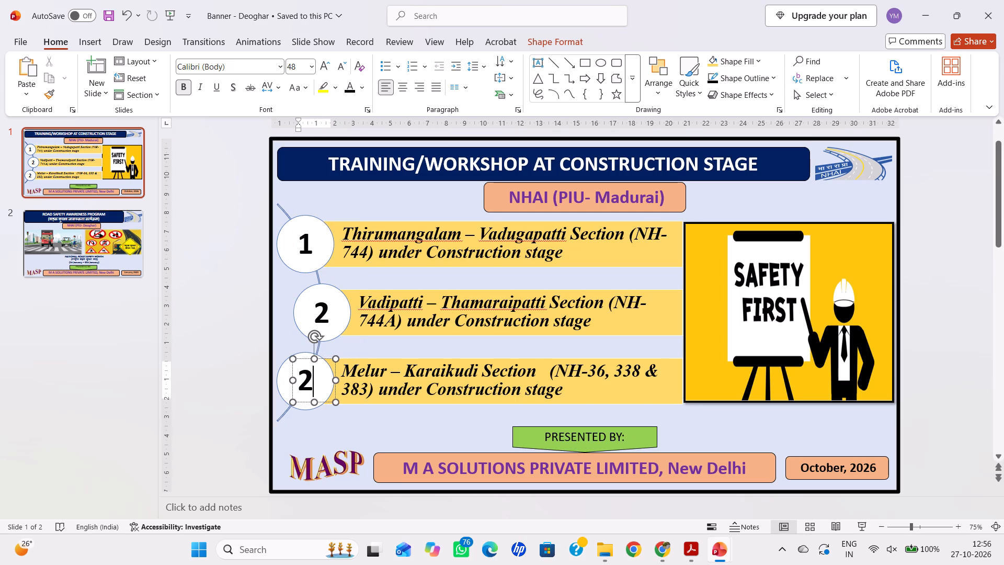
key("BackSpace")
key("3")
Save the presentation.
key("ctrl+s")
Fill the first SmartArt circle, behind the number 1, with a light grey theme colour.
left_click(310, 264)
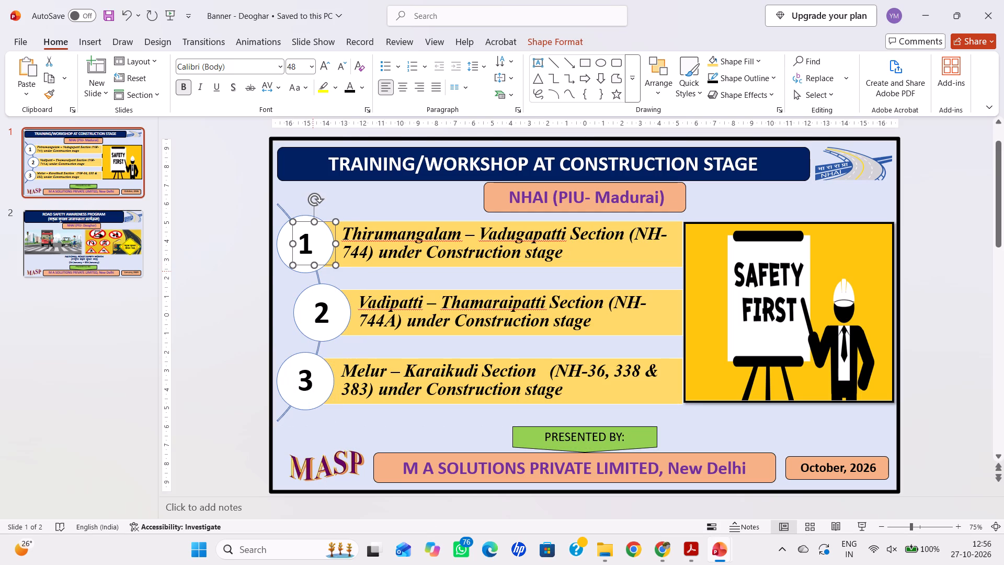
left_click(310, 273)
left_click(597, 46)
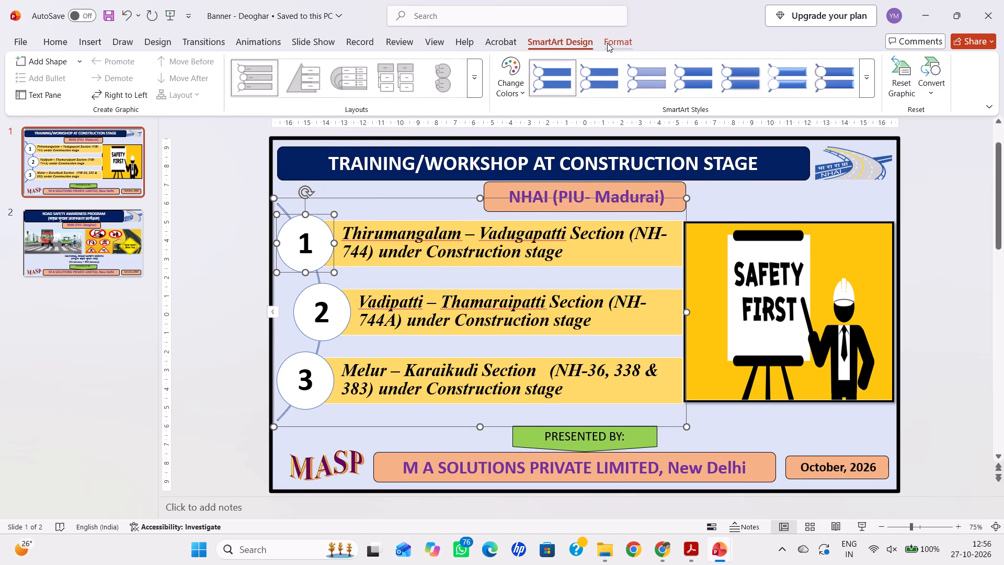
left_click(607, 43)
left_click(453, 61)
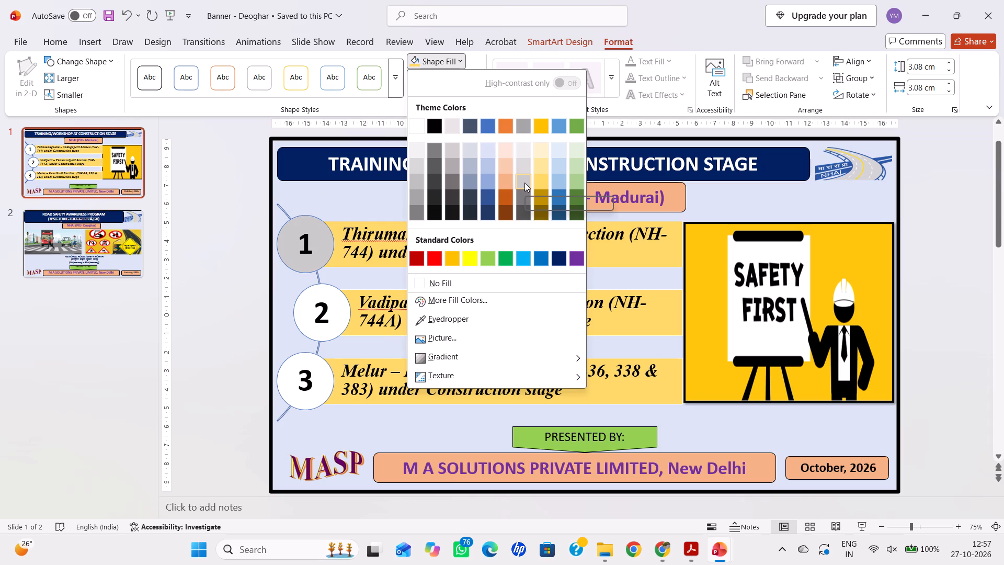
left_click(526, 167)
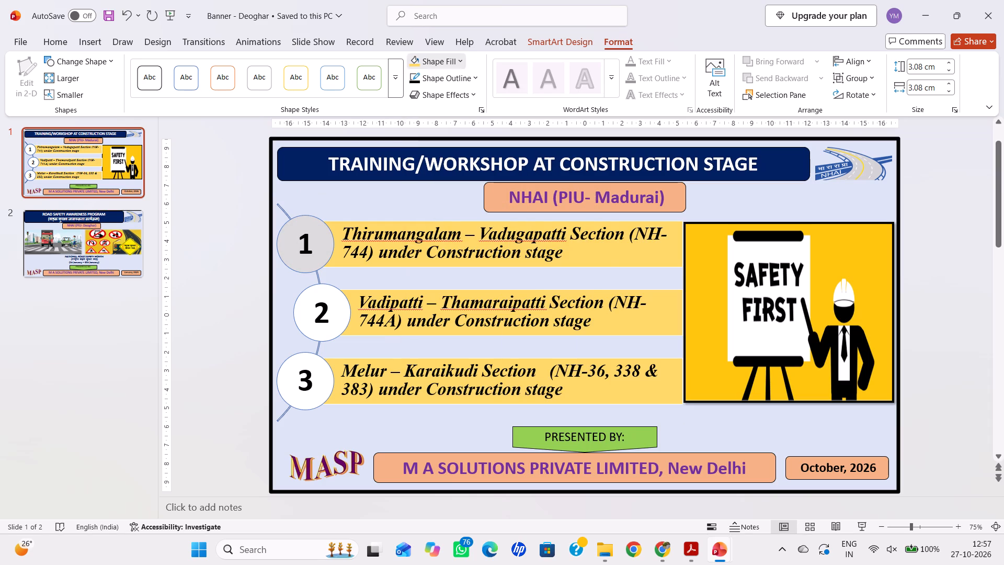
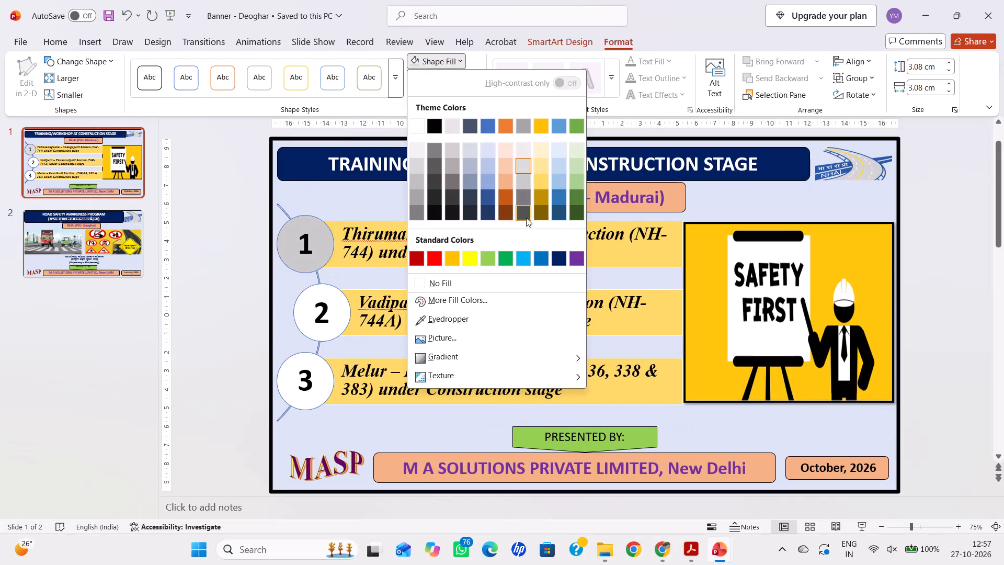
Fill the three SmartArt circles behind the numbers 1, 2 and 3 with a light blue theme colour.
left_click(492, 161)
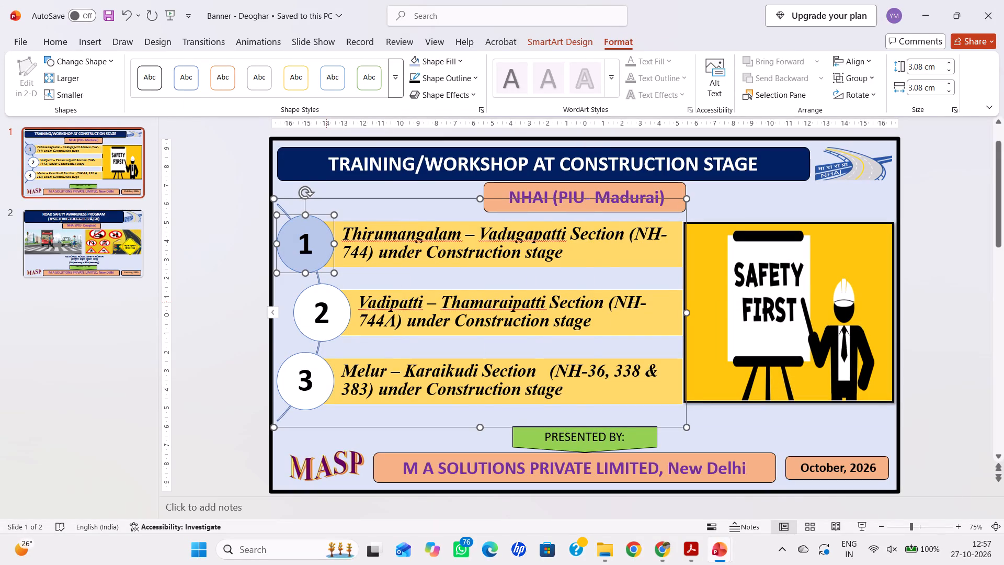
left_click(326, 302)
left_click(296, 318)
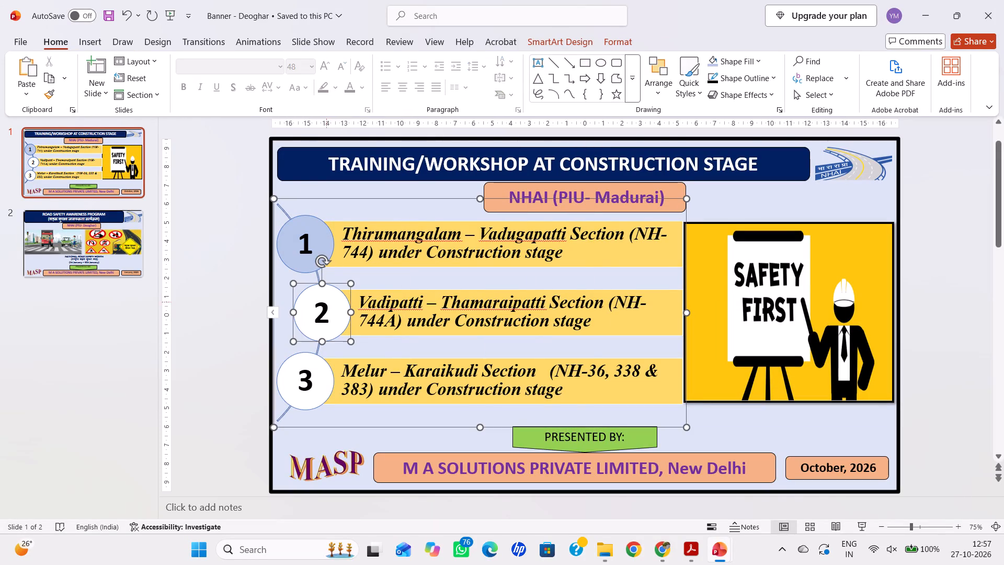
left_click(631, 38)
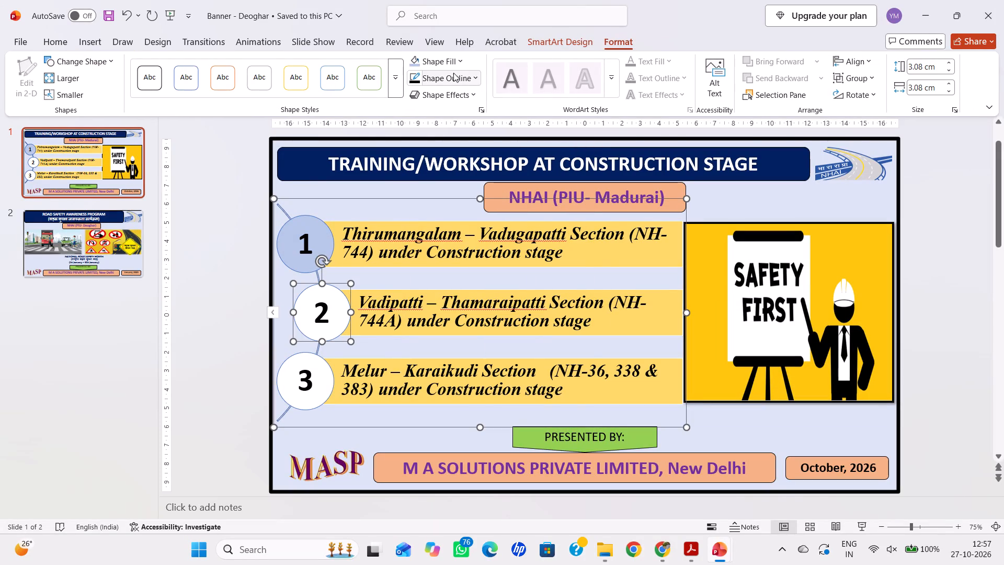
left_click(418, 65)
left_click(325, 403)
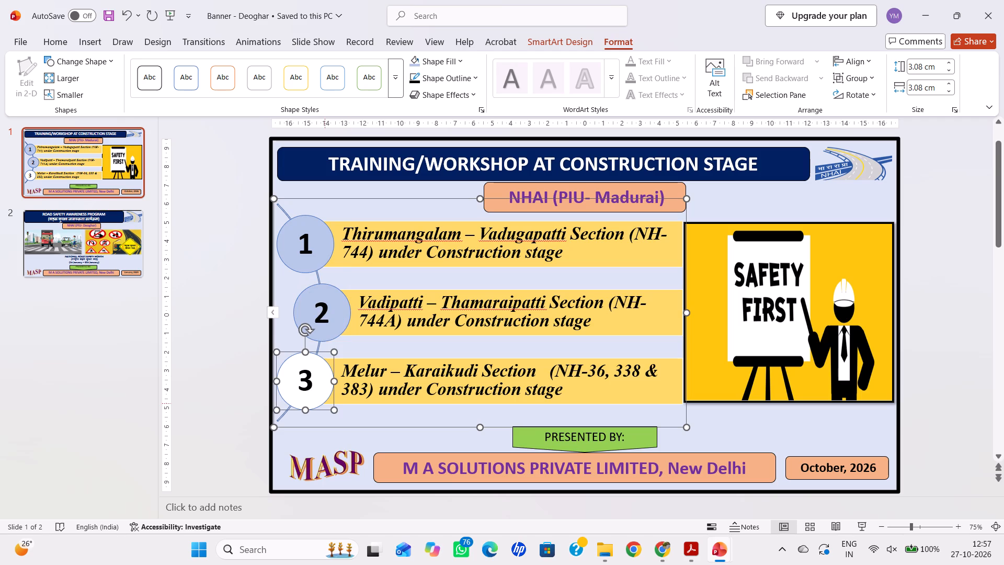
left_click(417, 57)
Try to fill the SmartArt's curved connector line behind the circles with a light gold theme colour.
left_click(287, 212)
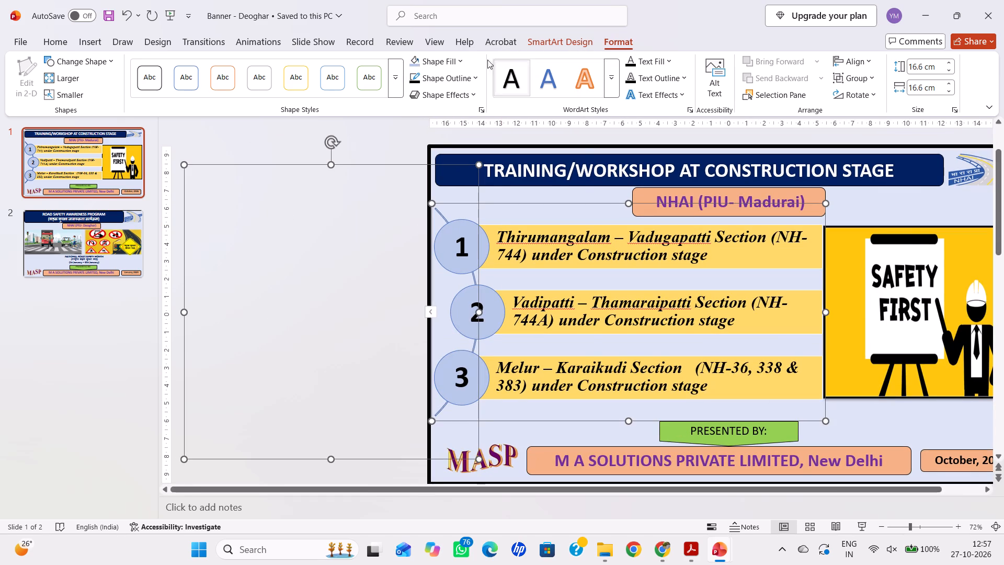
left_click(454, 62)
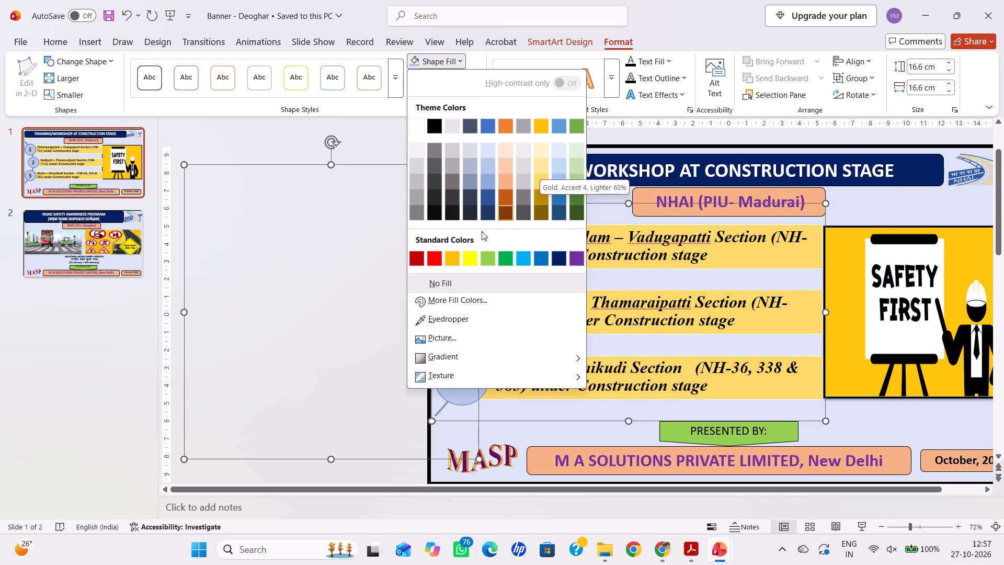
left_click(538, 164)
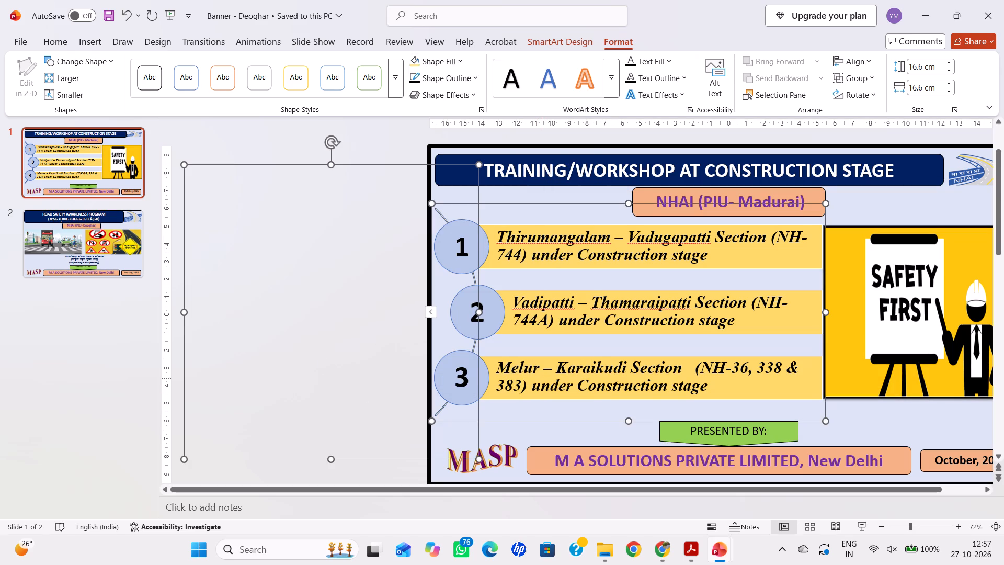
Recolour the SmartArt with the first Colorful scheme, giving orange, grey and gold bars.
left_click(440, 214)
double_click(440, 214)
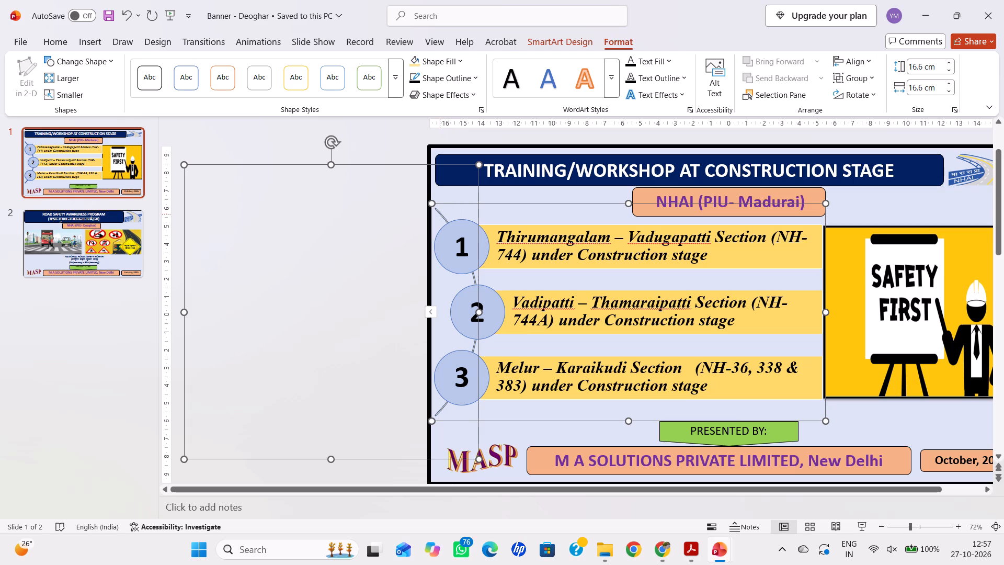
left_click(440, 214)
left_click(440, 214)
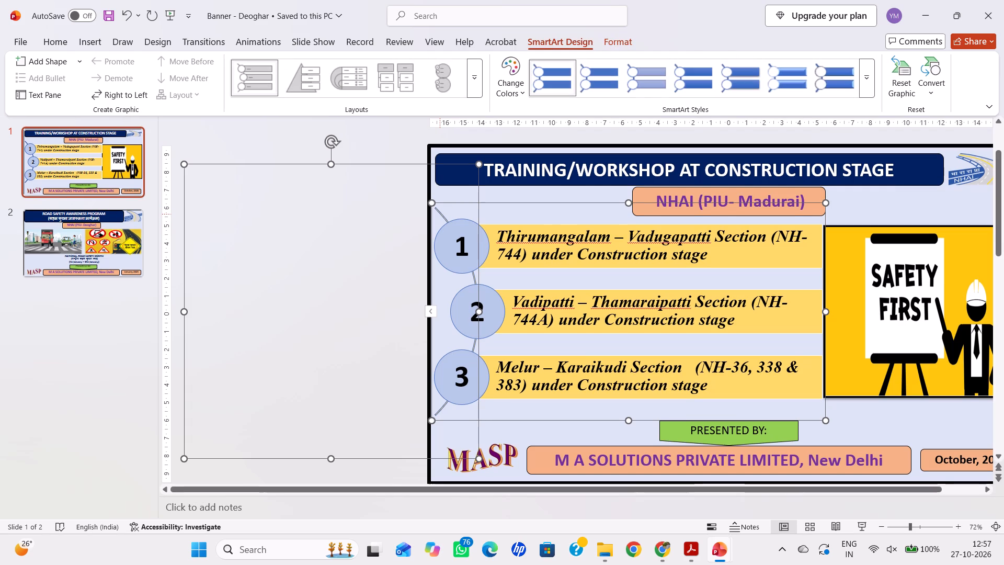
double_click(440, 214)
right_click(440, 214)
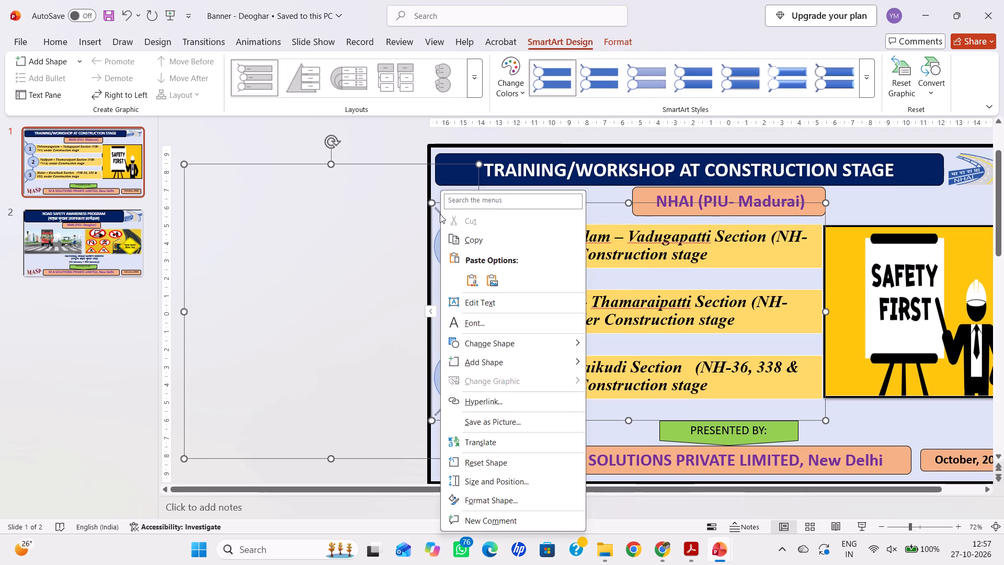
left_click(440, 214)
left_click(522, 88)
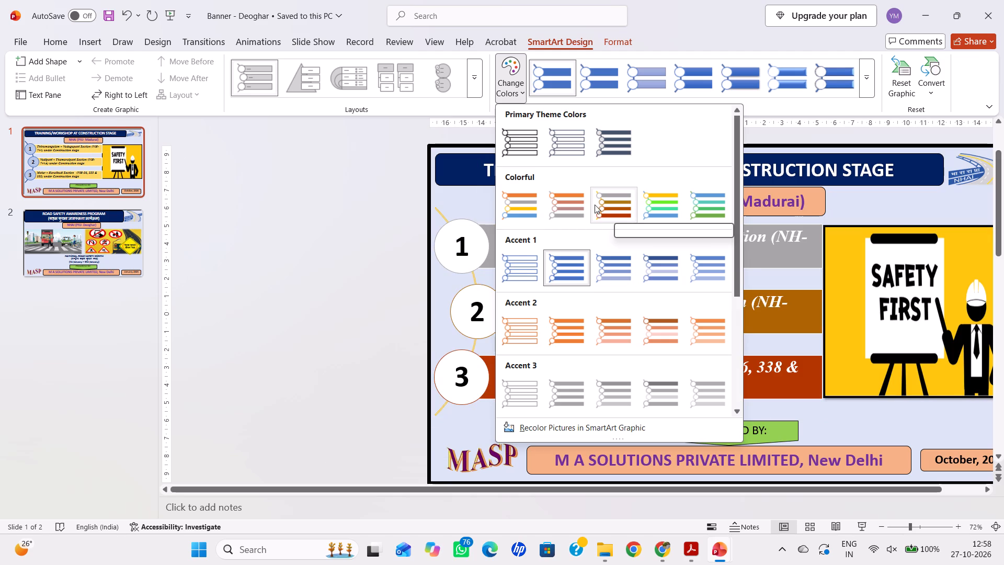
left_click(535, 193)
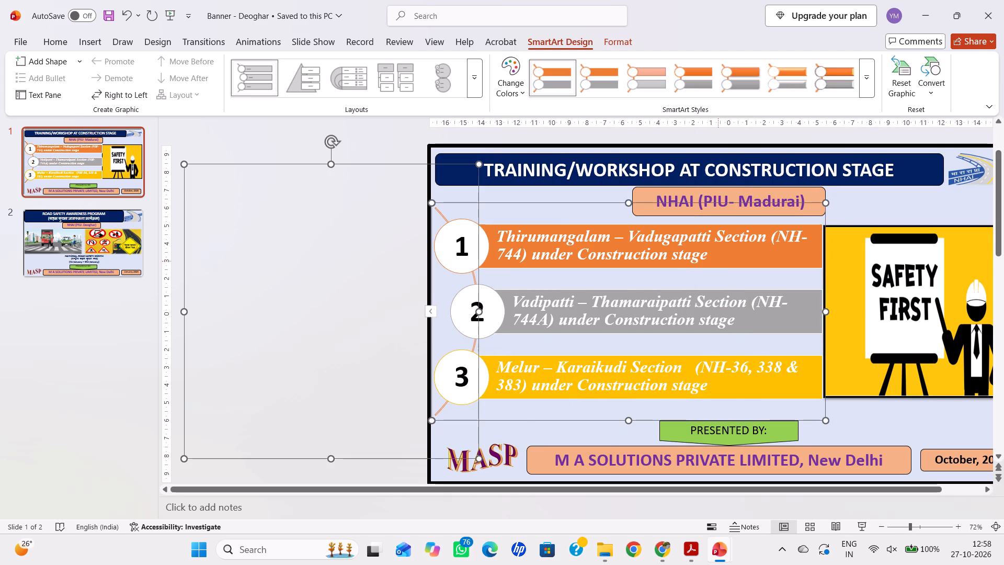
Set the Thirumangalam – Vadugapatti bar's text colour to black, keeping it bold.
left_click_drag(715, 259, 375, 231)
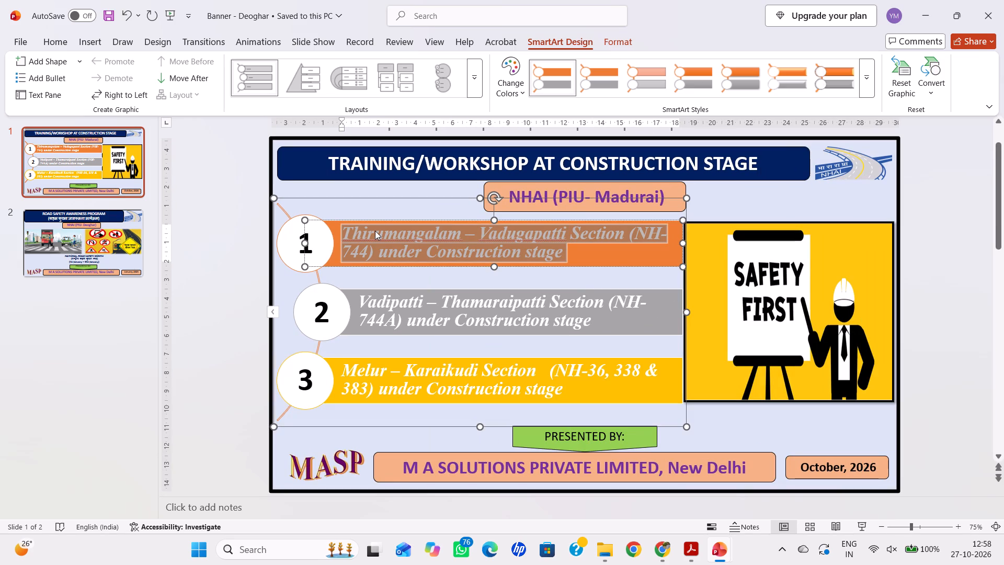
key("ctrl+b")
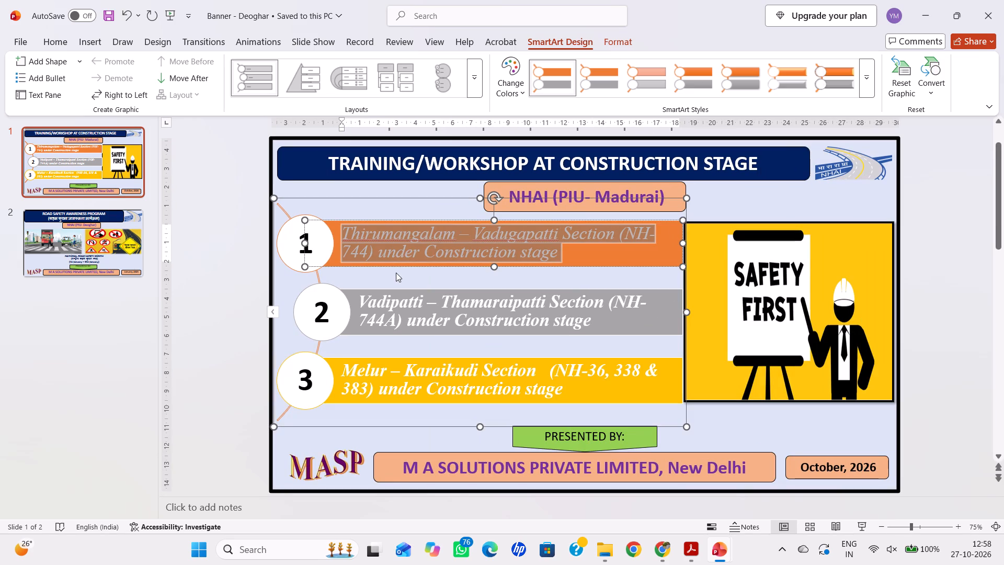
key("ctrl+b")
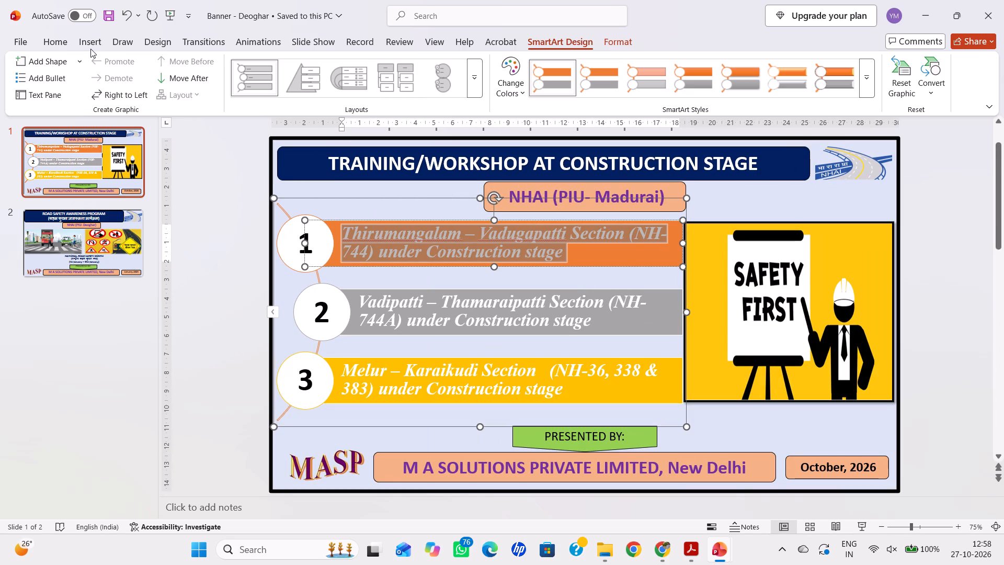
left_click(50, 36)
left_click(345, 89)
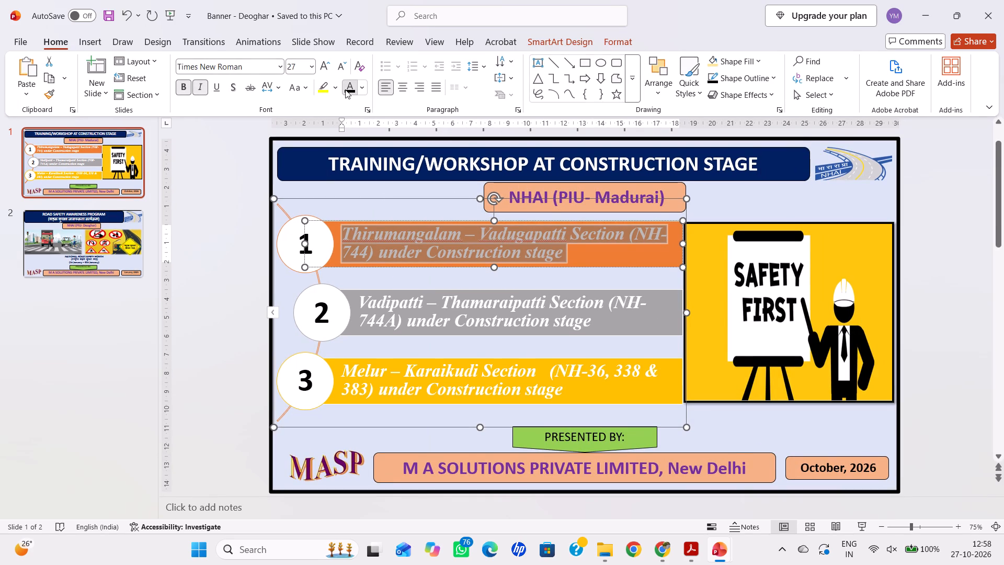
left_click(956, 369)
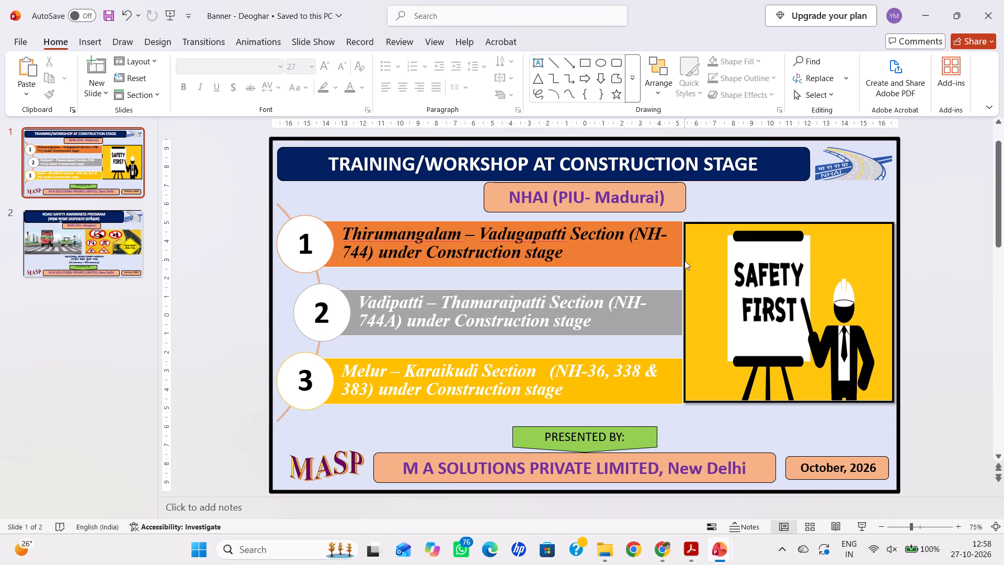
Fill the Thirumangalam – Vadugapatti bar with a lighter orange theme colour.
left_click(659, 258)
left_click(629, 44)
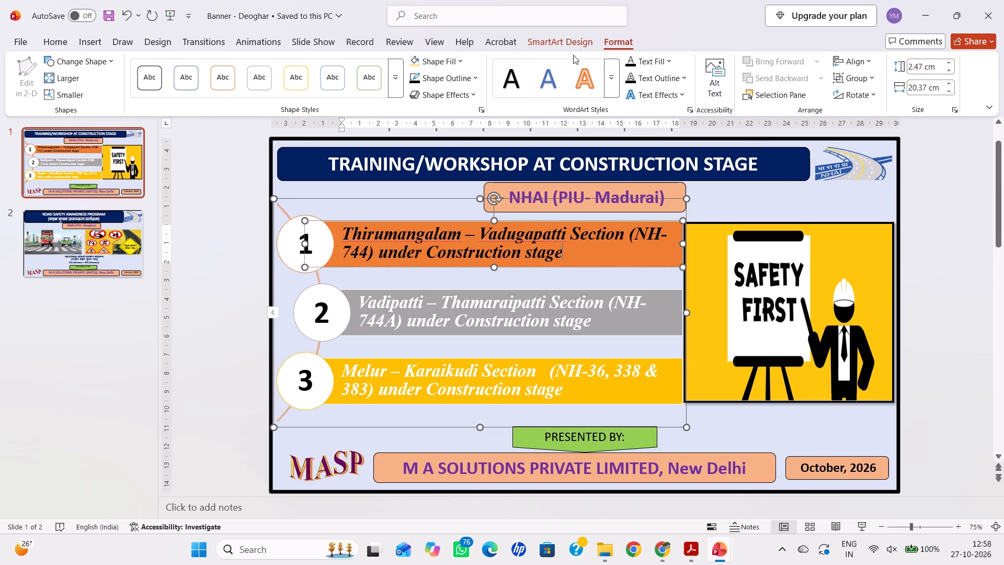
left_click(455, 59)
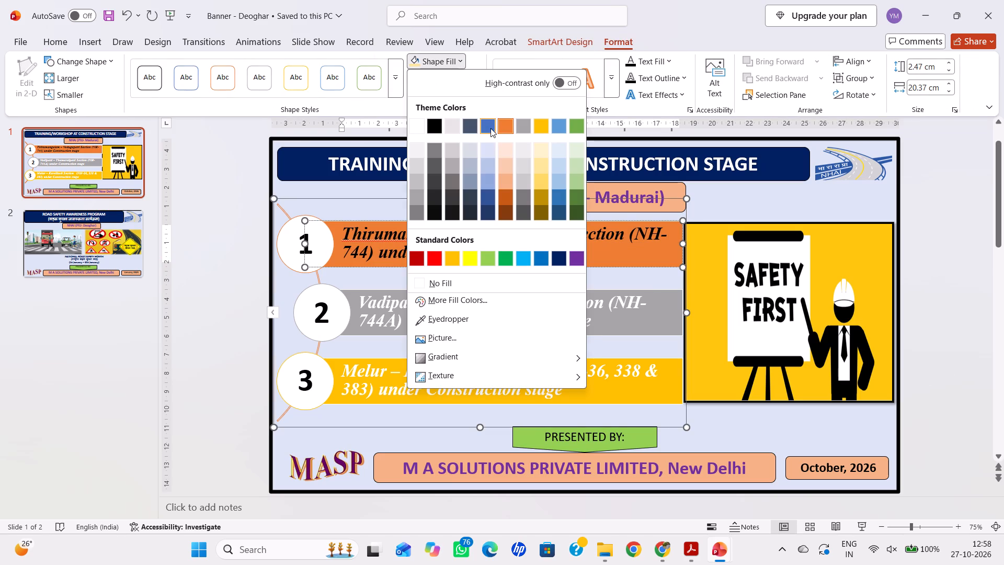
left_click(504, 180)
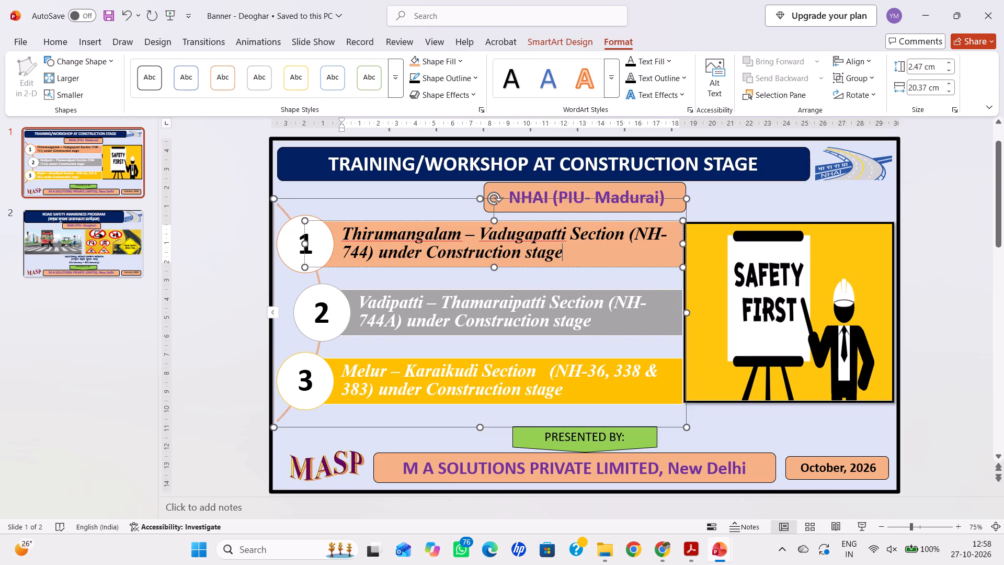
Set the Vadipatti – Thamaraipatti bar's text colour to black, keeping it bold.
left_click_drag(594, 323, 361, 289)
key("ctrl+b")
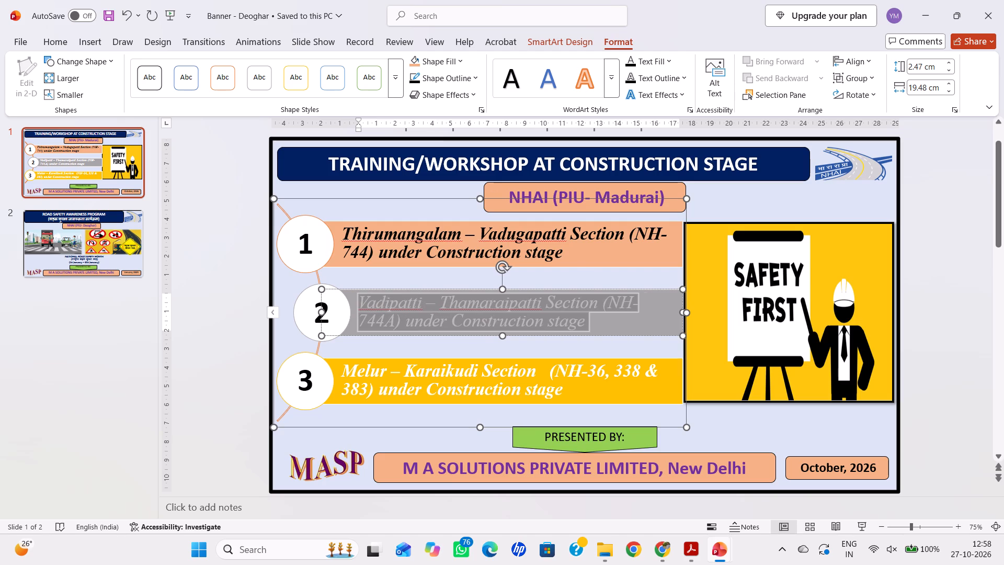
key("ctrl+b")
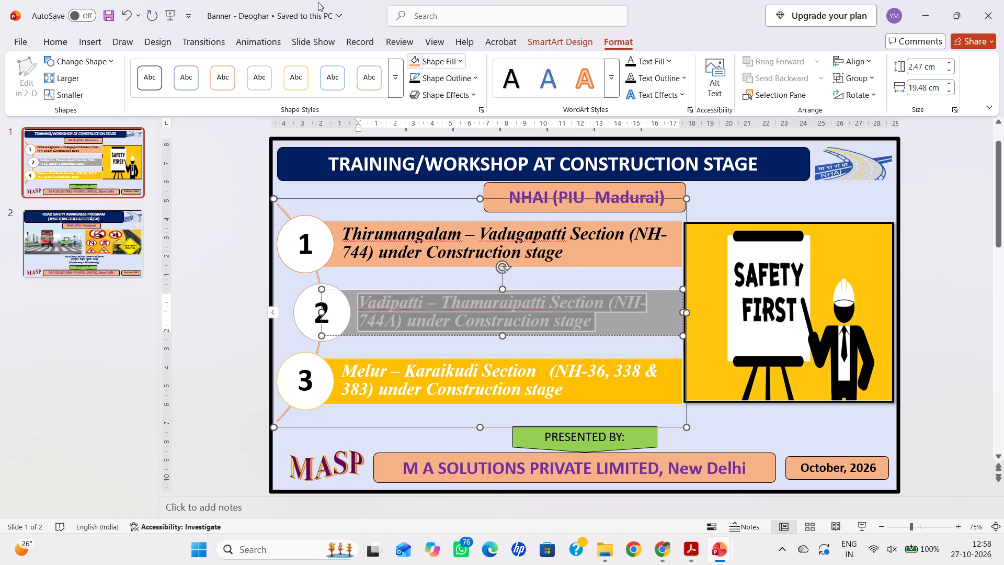
left_click(44, 42)
left_click(351, 89)
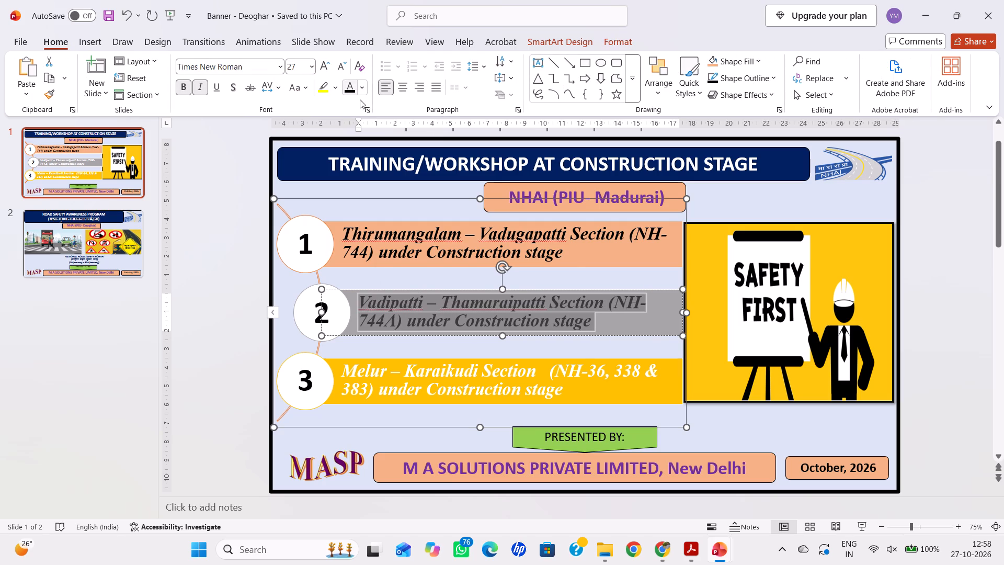
left_click(964, 417)
Fill the Vadipatti – Thamaraipatti bar with a light grey theme colour.
left_click(664, 325)
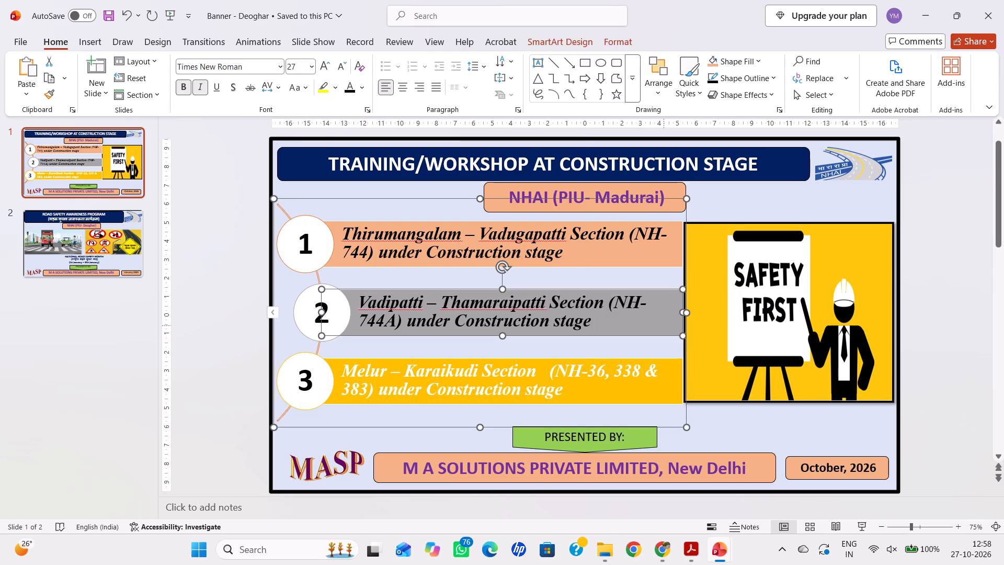
left_click(610, 43)
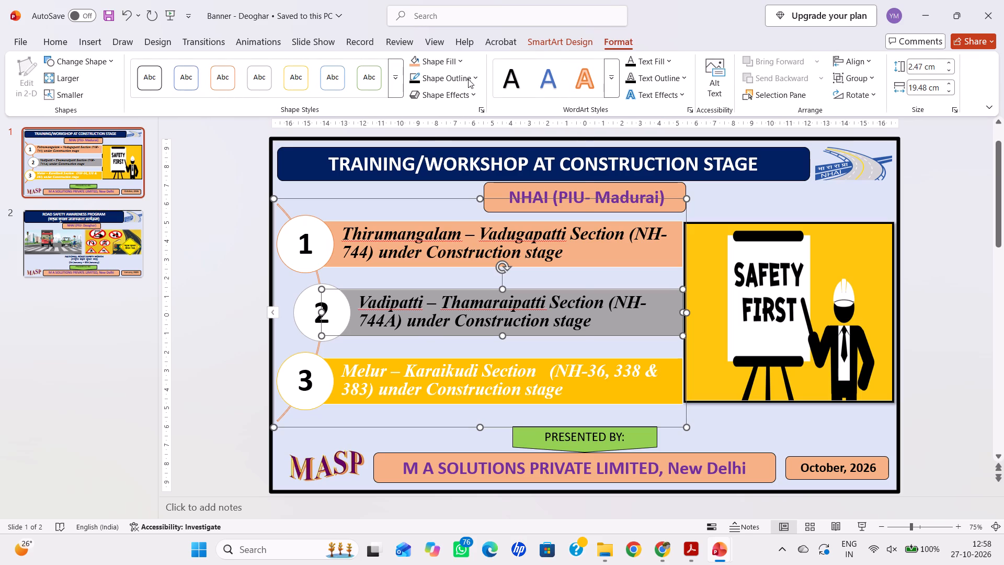
left_click(455, 66)
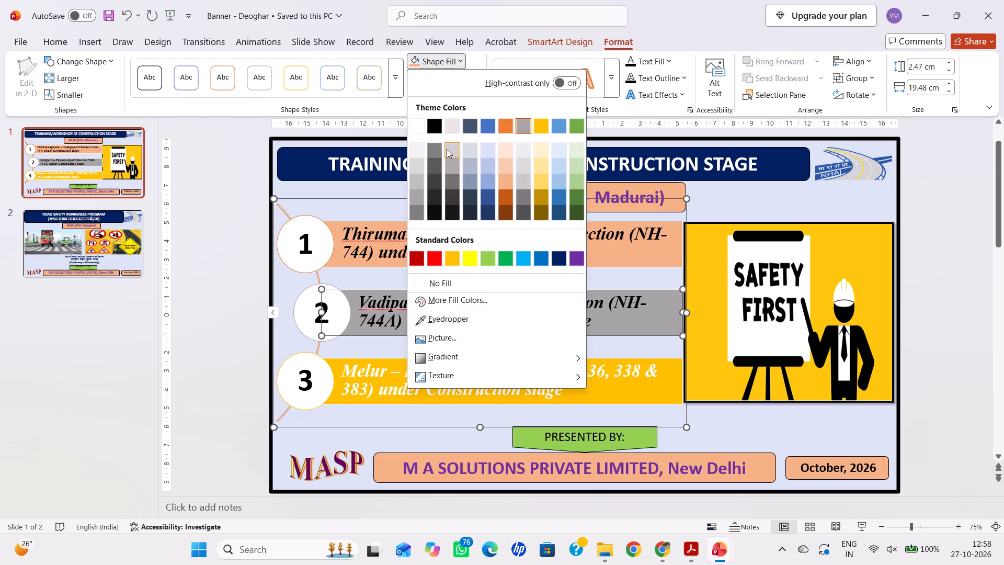
left_click(447, 149)
Fill the Melur – Karaikudi bar with a lighter gold theme colour.
left_click(641, 389)
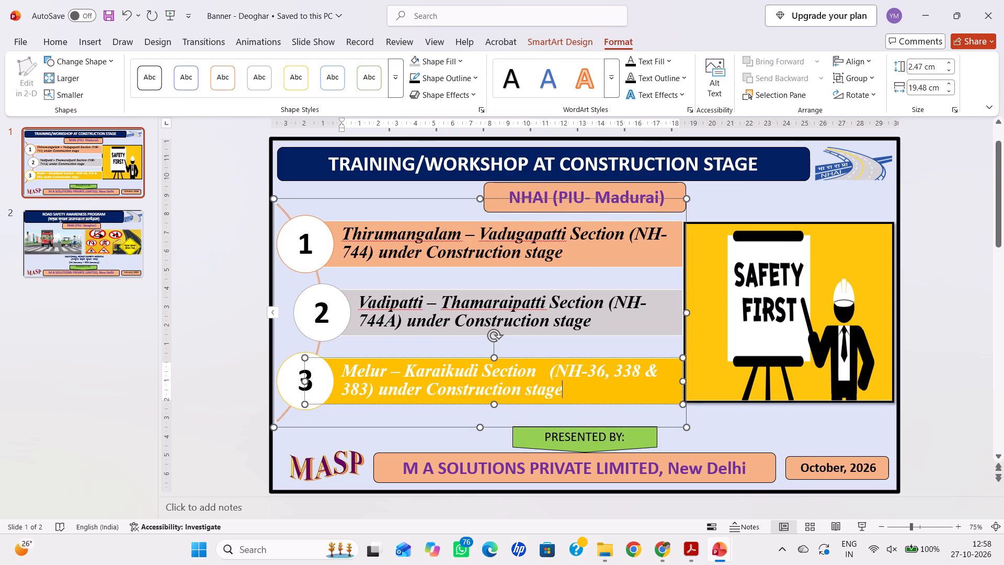
left_click_drag(633, 399, 350, 368)
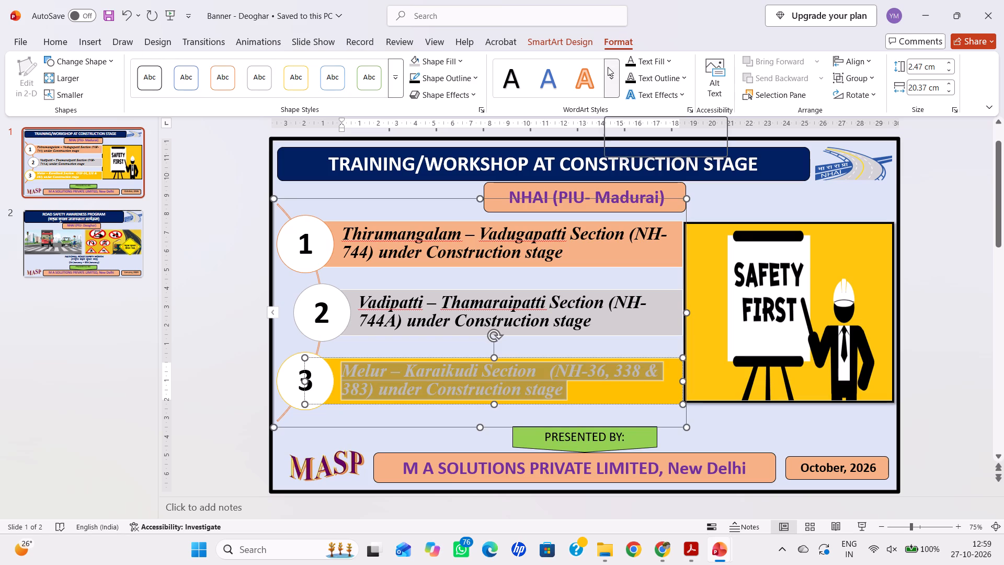
left_click(451, 60)
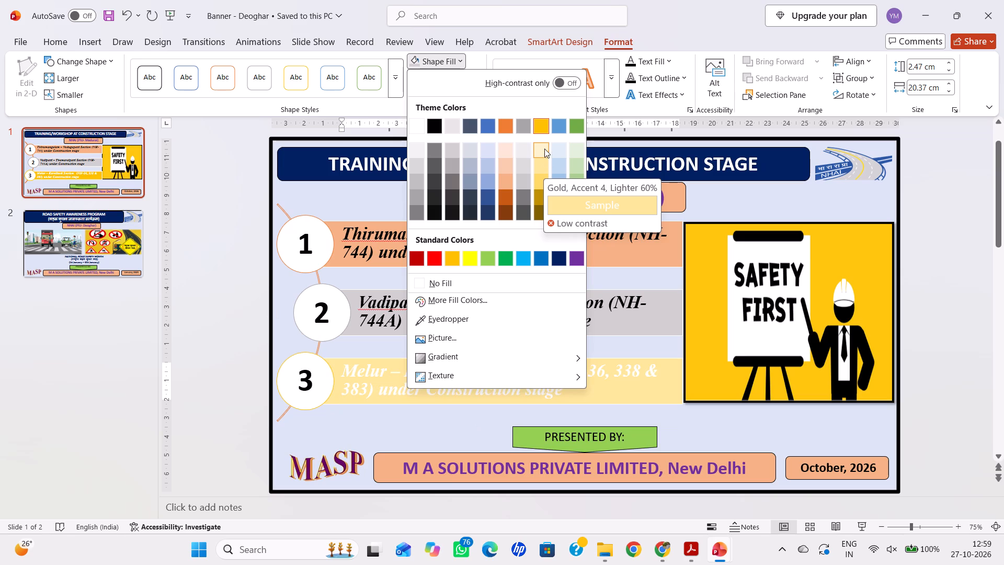
left_click(542, 185)
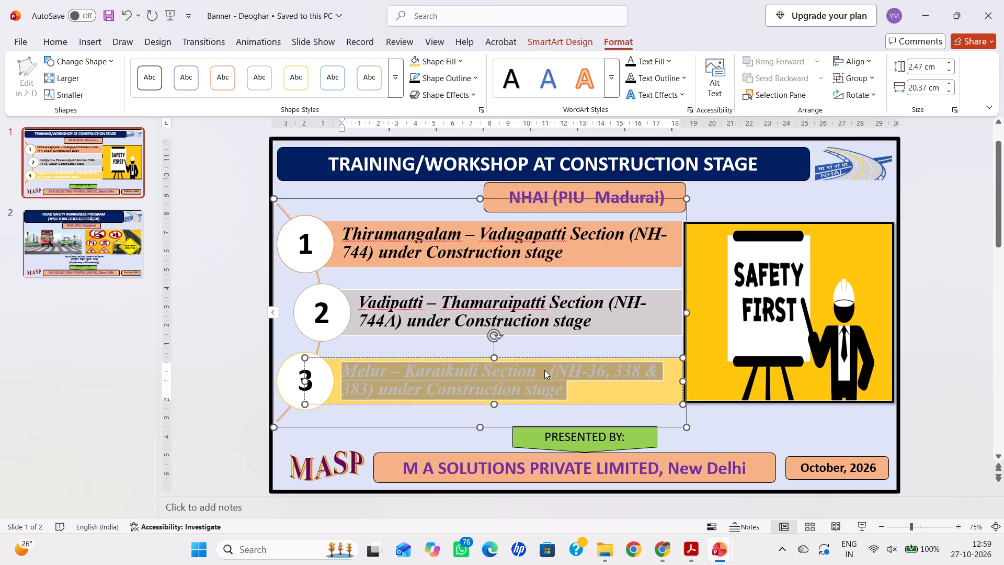
Set the Melur – Karaikudi bar's text colour to black.
left_click(65, 42)
left_click(346, 87)
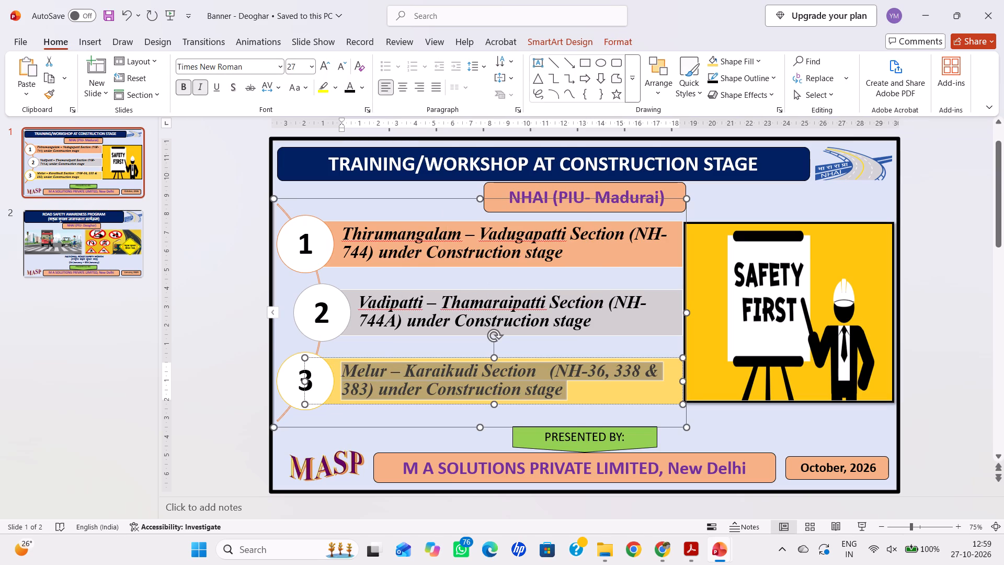
Save the presentation.
key("ctrl+s")
left_click(958, 333)
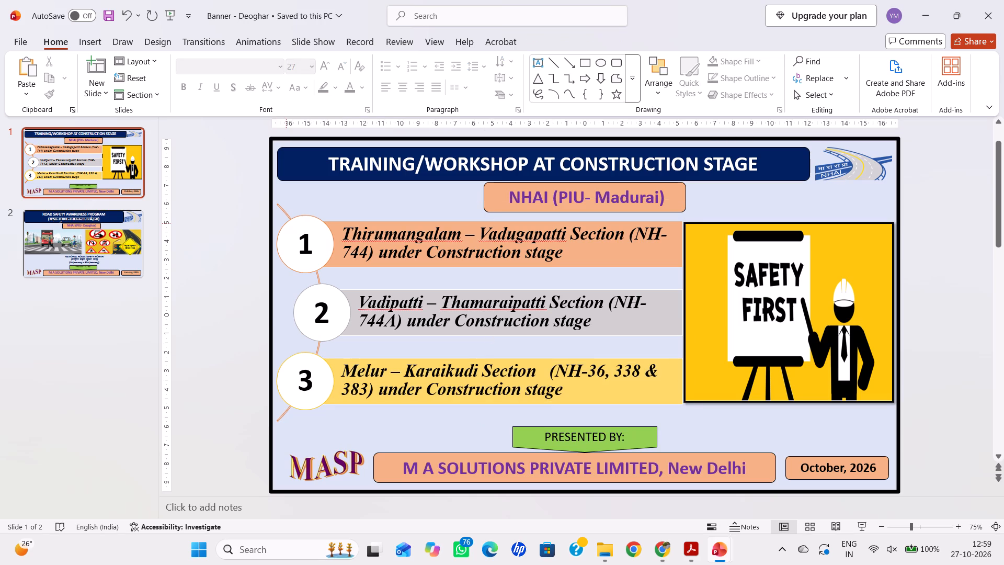
Fill the SmartArt circles numbered 1, 2 and 3 with the same light blue theme colour.
left_click(286, 223)
left_click(620, 51)
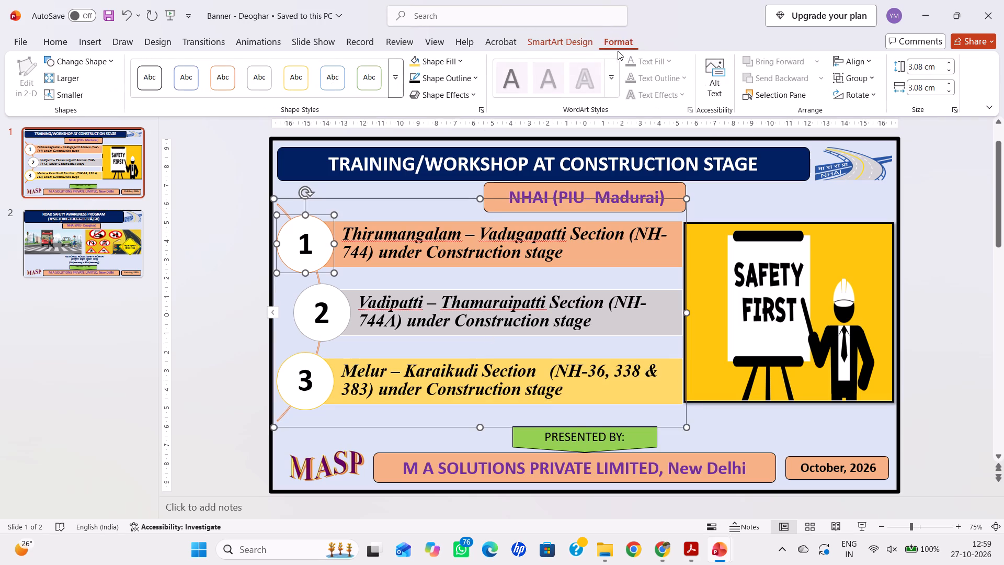
left_click(463, 60)
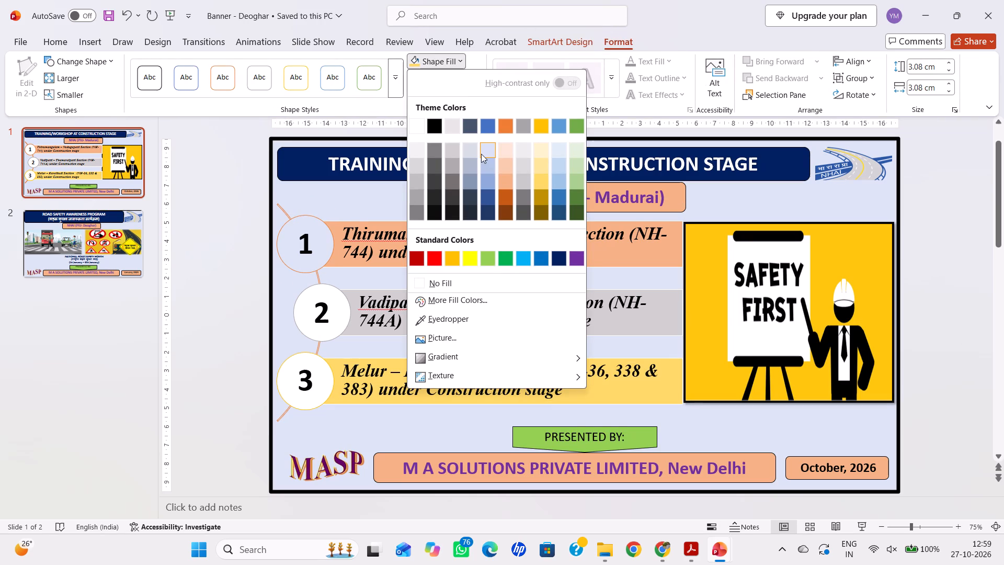
left_click(492, 166)
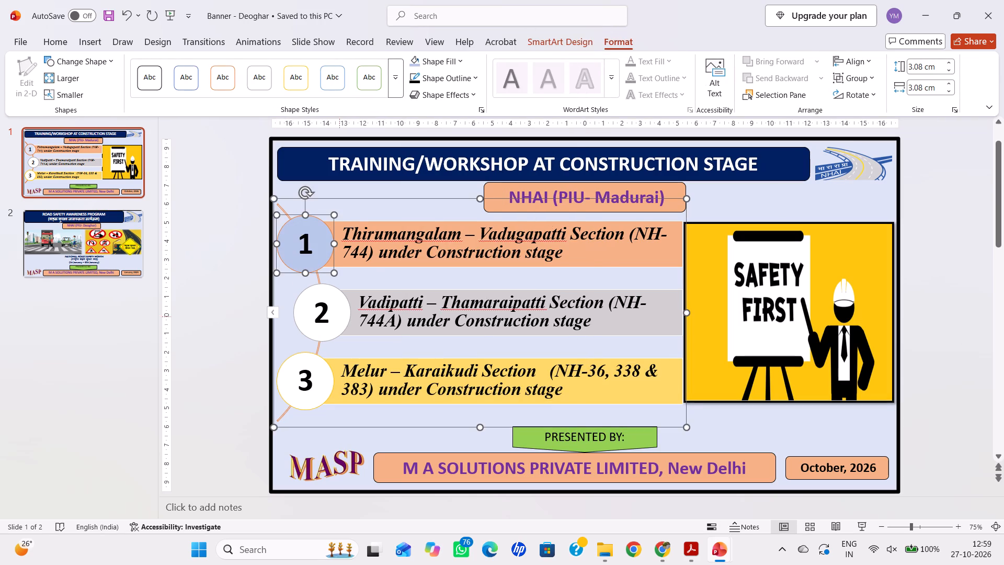
left_click(333, 334)
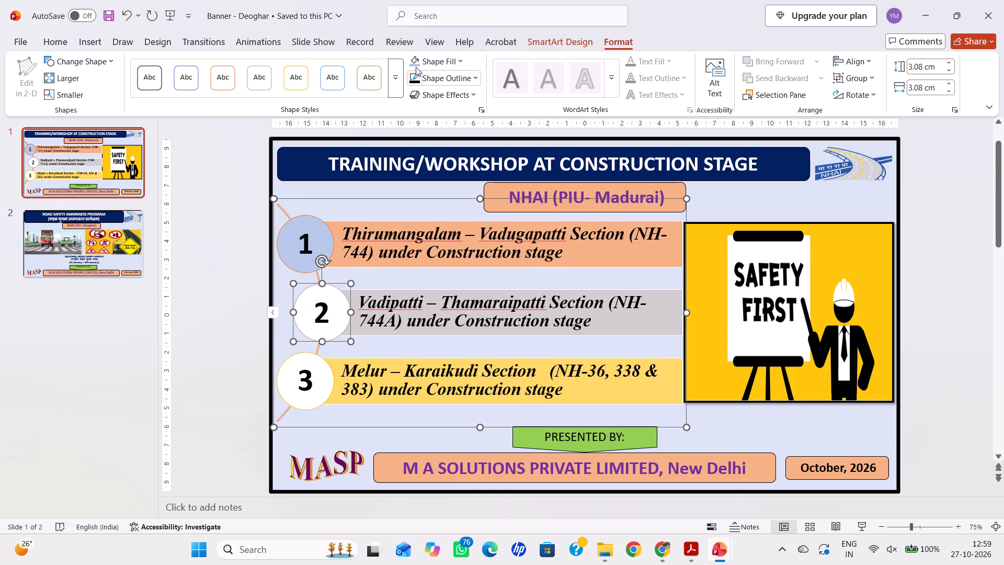
left_click(416, 67)
left_click(331, 394)
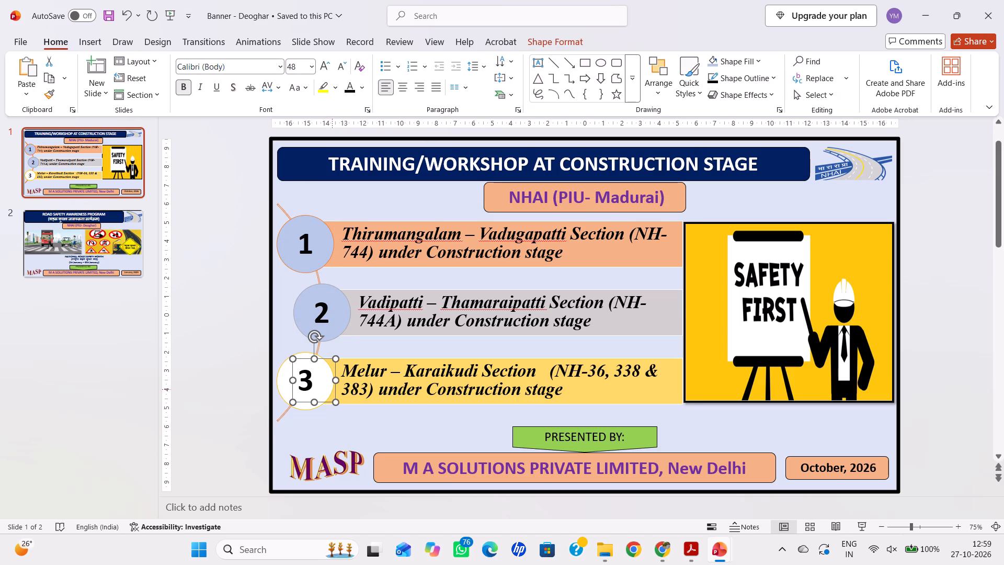
left_click(313, 408)
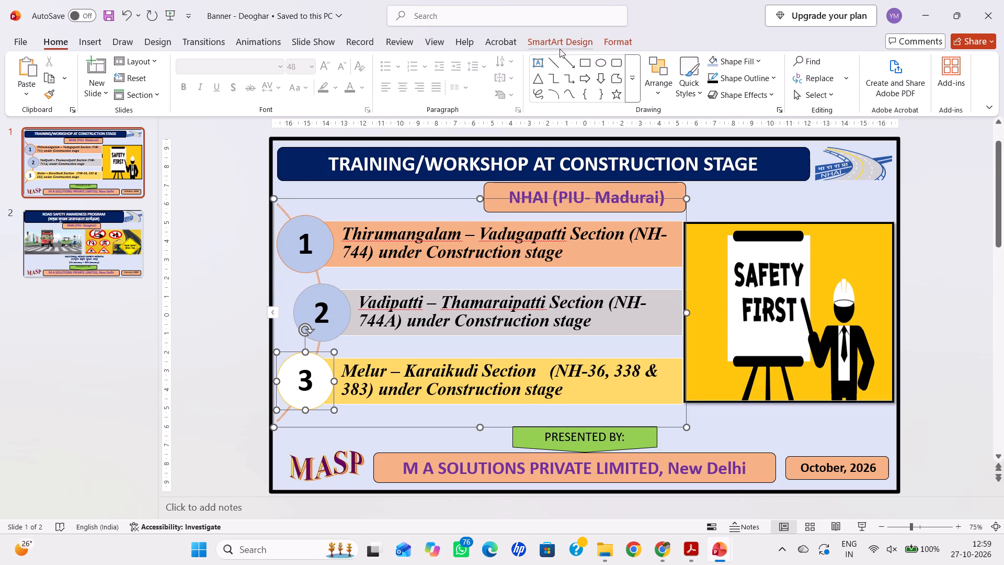
left_click(617, 48)
left_click(416, 63)
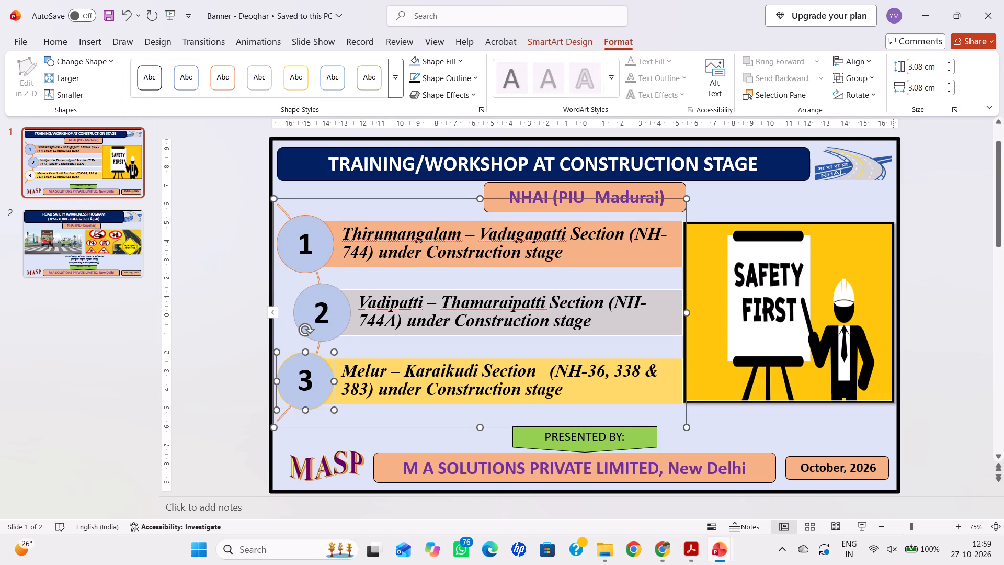
Deselect the SmartArt and save the presentation.
left_click(943, 330)
key("ctrl+s")
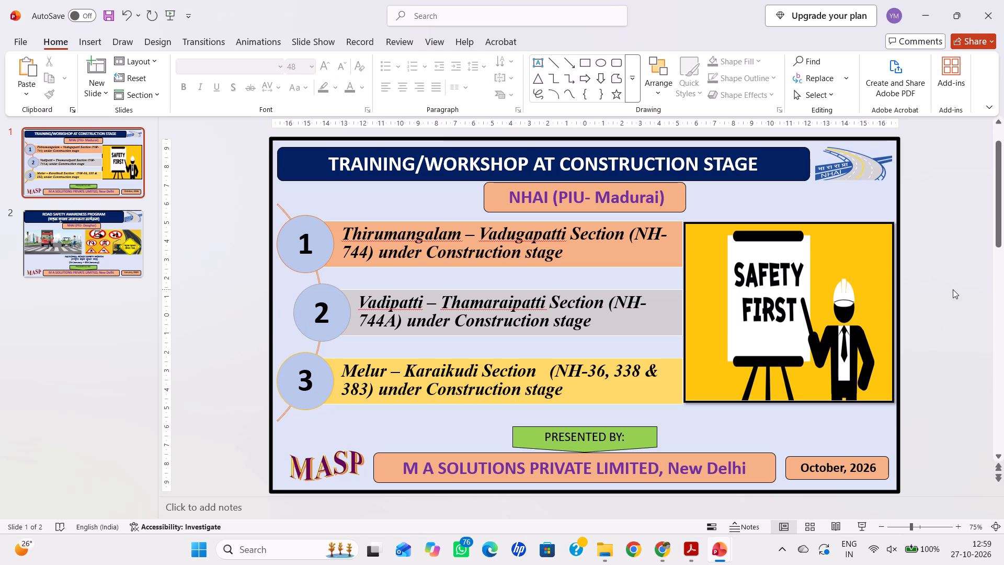